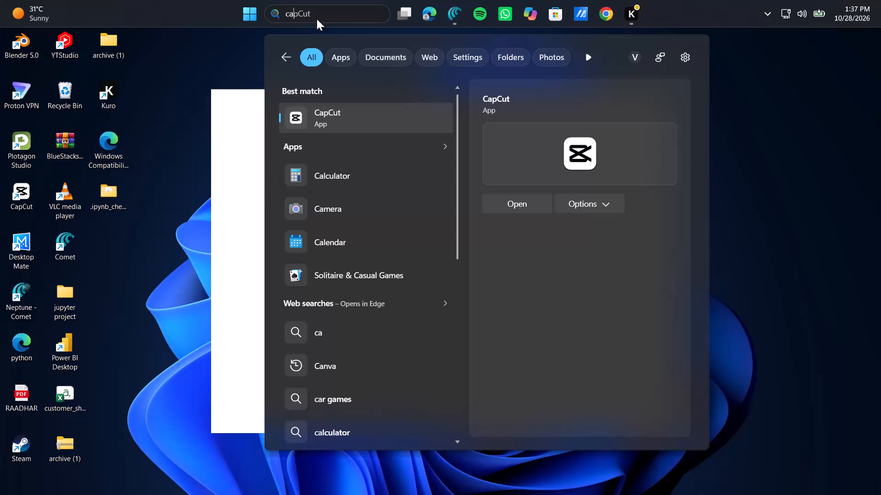
Launch CapCut from the search results.
{"action": "key", "text": "Return"}
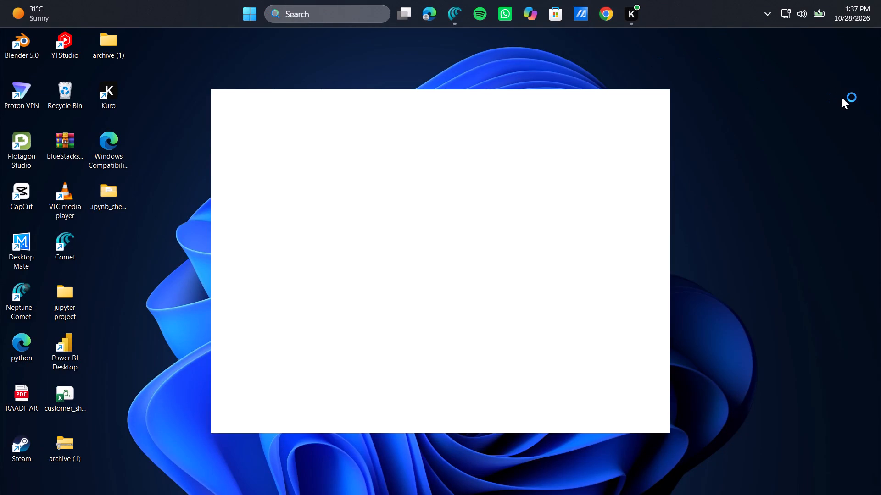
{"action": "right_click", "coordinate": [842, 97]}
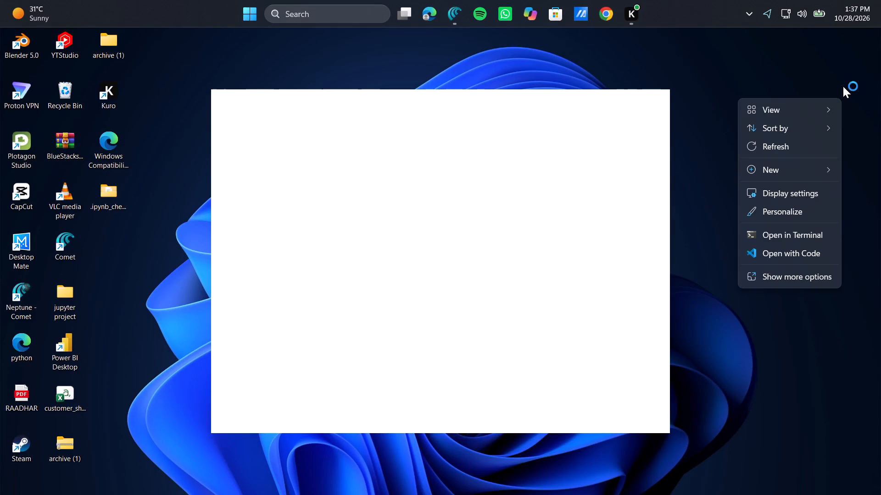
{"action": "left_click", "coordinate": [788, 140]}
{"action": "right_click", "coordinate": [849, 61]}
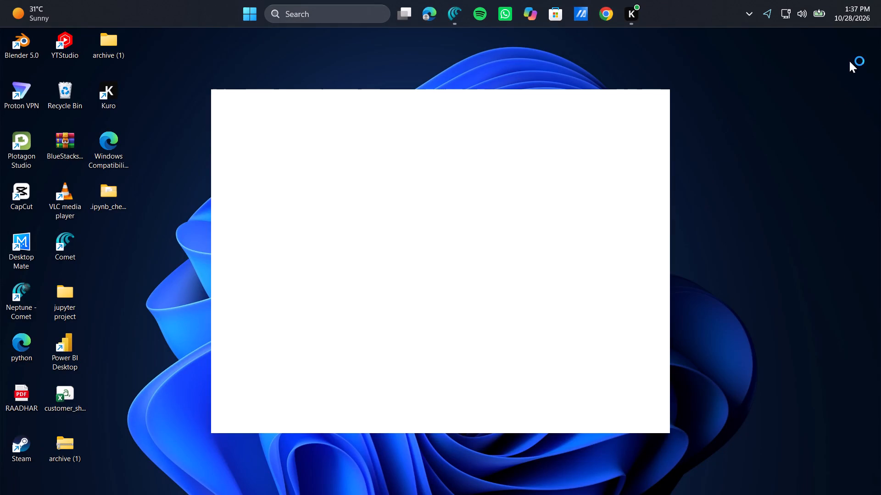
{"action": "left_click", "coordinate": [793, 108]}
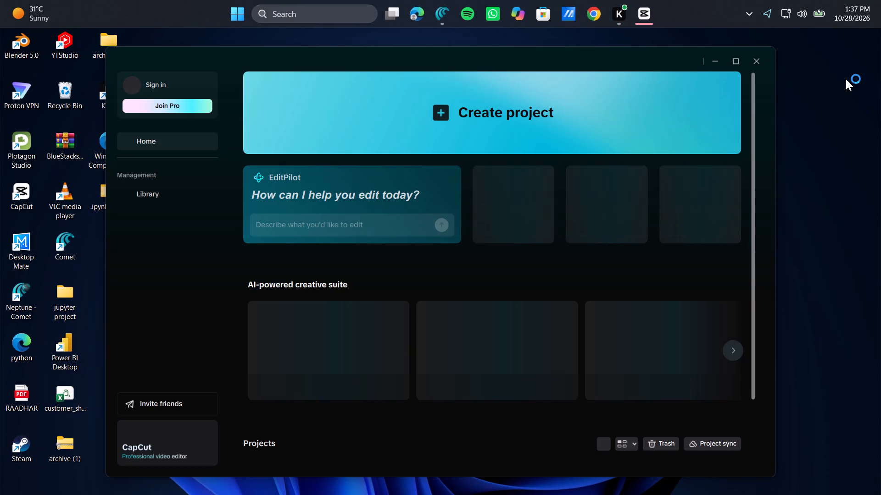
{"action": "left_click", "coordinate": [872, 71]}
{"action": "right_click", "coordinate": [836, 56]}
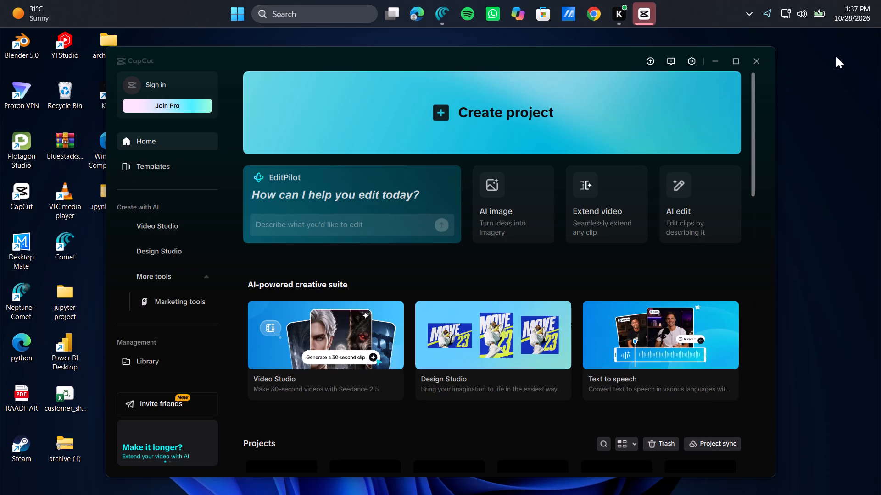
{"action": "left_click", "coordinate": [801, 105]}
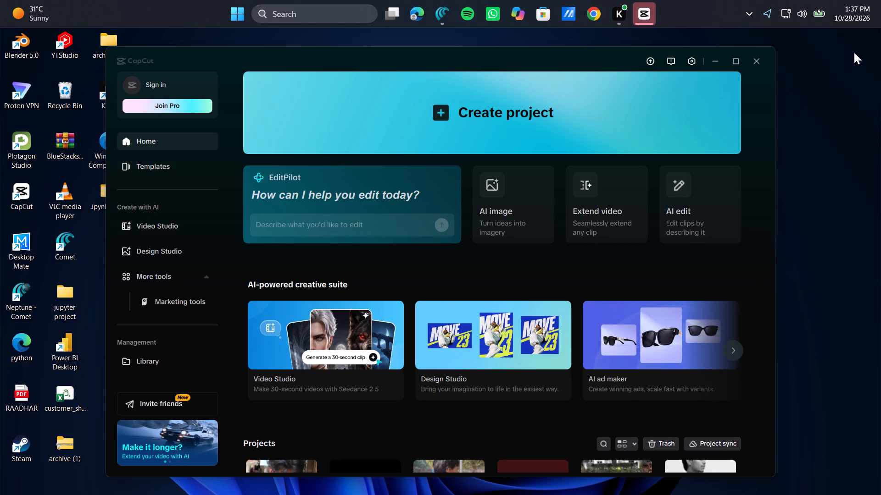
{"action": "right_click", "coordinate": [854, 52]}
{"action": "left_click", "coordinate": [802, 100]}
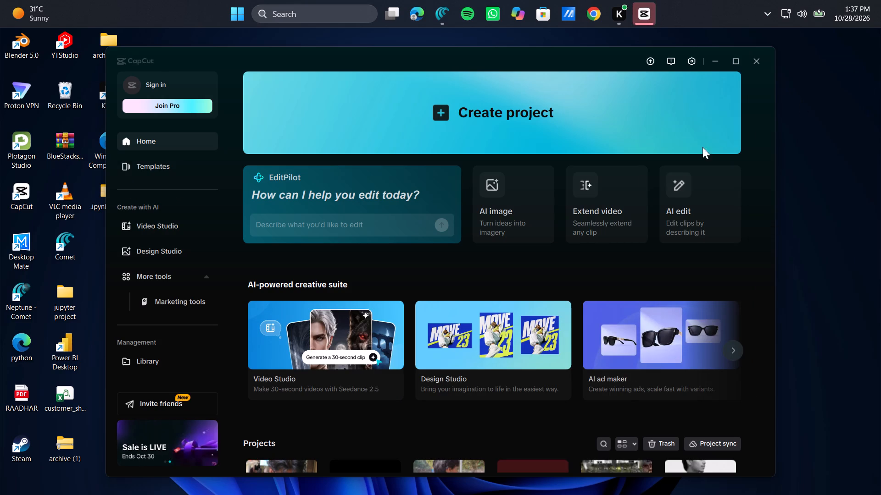
Look through the saved projects on the CapCut home page.
{"action": "scroll", "coordinate": [365, 334], "scroll_direction": "down", "scroll_amount": 4}
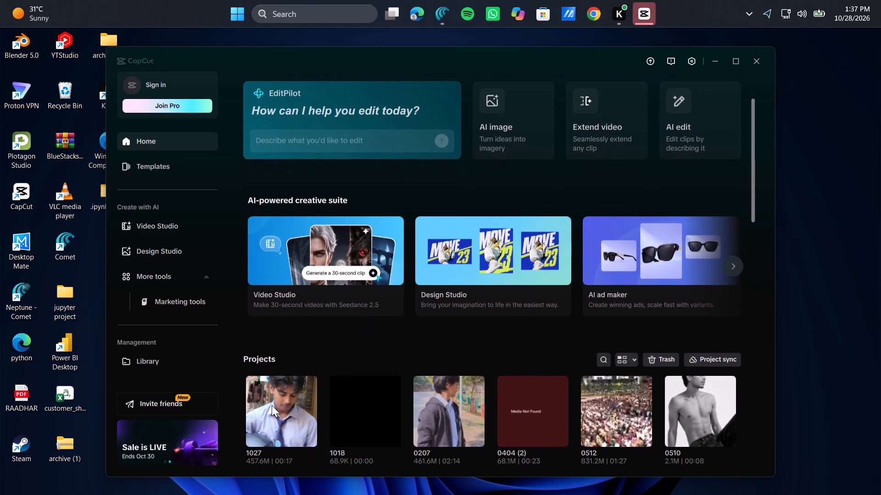
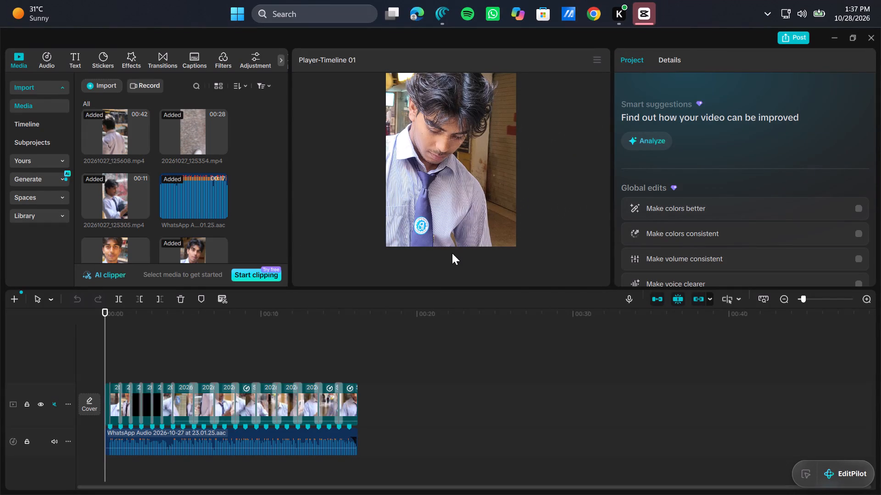
Play the 1027 project from start to end to review the current edit.
{"action": "scroll", "coordinate": [157, 399], "scroll_direction": "up", "scroll_amount": 11, "text": "ctrl"}
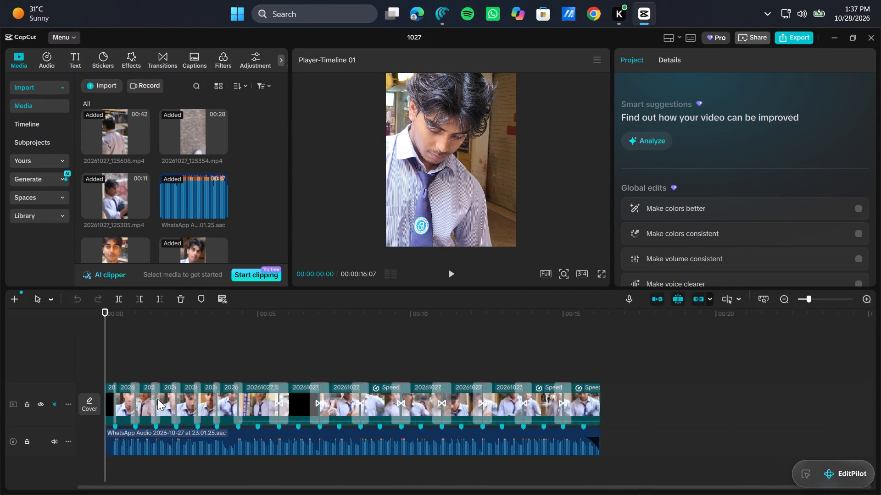
{"action": "scroll", "coordinate": [157, 399], "scroll_direction": "up", "scroll_amount": 8, "text": "ctrl"}
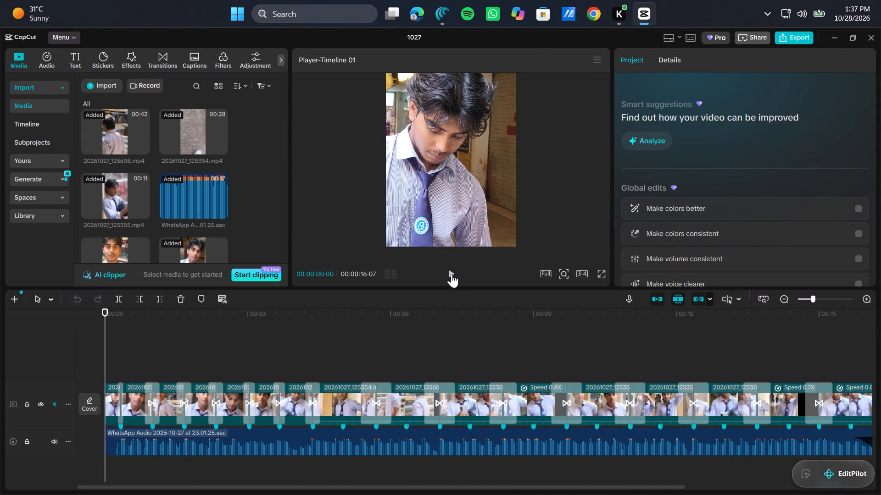
{"action": "left_click", "coordinate": [452, 274]}
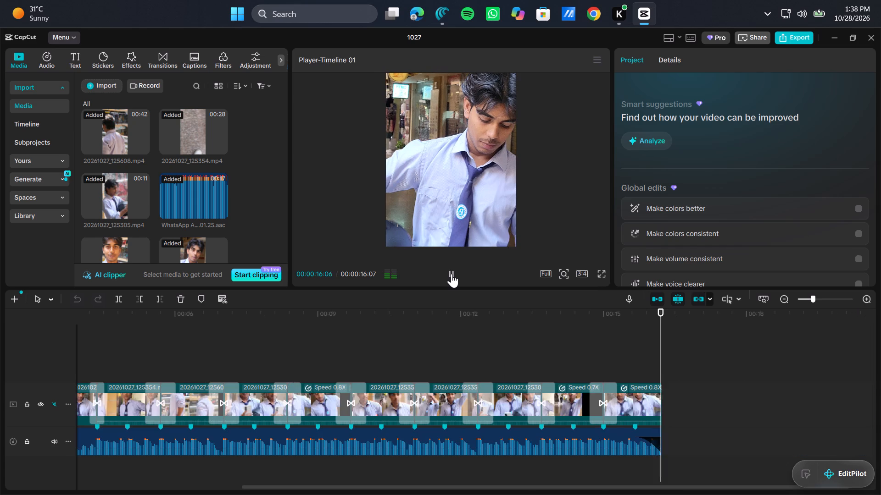
{"action": "left_click", "coordinate": [452, 274]}
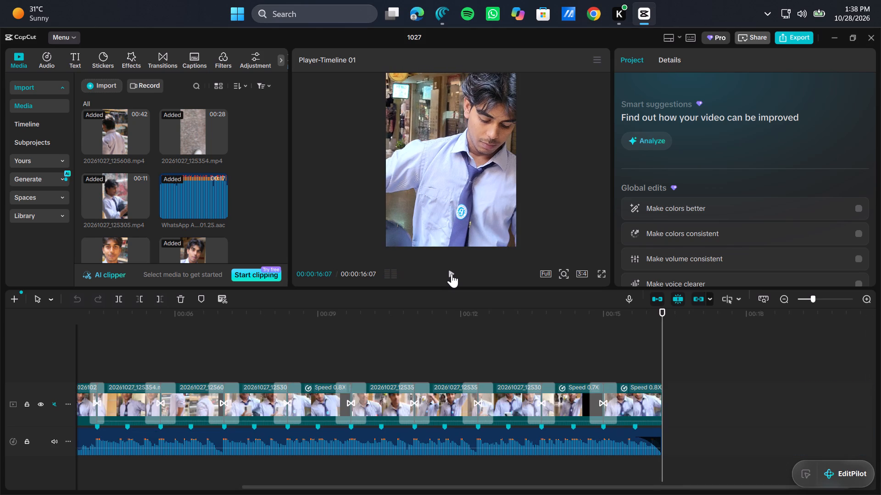
{"action": "left_click", "coordinate": [452, 274]}
Scrub through the opening clips of the timeline, within about the first two seconds, to examine the cuts and transitions.
{"action": "scroll", "coordinate": [226, 387], "scroll_direction": "up", "scroll_amount": 7, "text": "ctrl"}
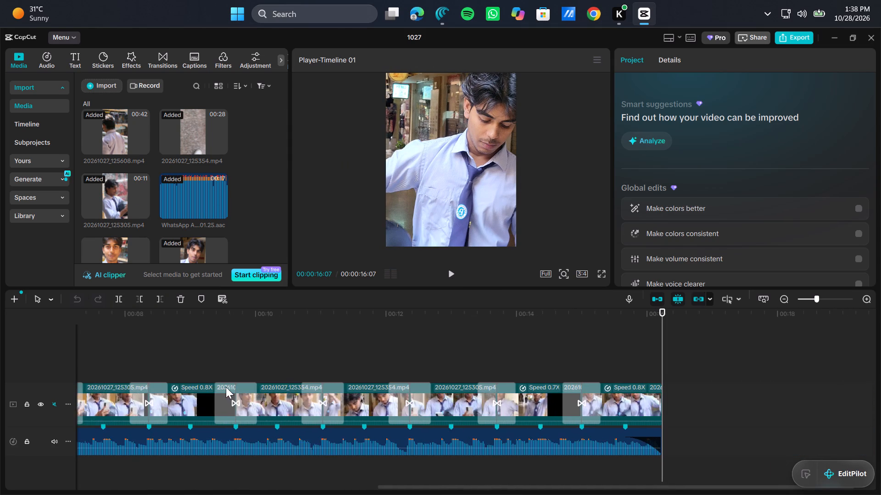
{"action": "scroll", "coordinate": [226, 387], "scroll_direction": "right", "scroll_amount": 18}
{"action": "left_click", "coordinate": [136, 360]}
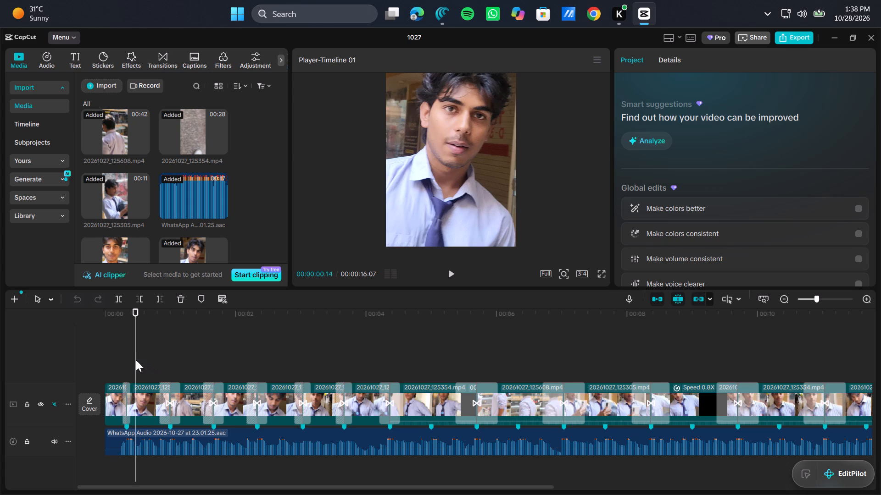
{"action": "left_click_drag", "start_coordinate": [136, 360], "coordinate": [175, 360]}
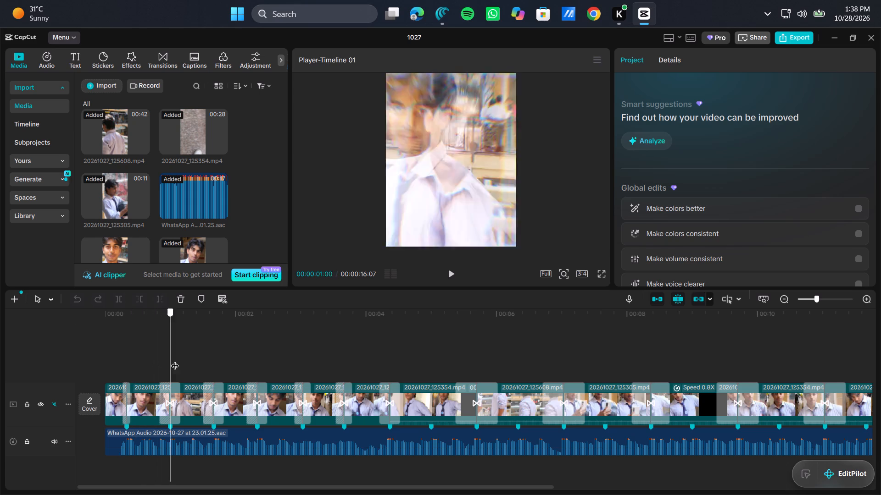
{"action": "left_click_drag", "start_coordinate": [175, 360], "coordinate": [153, 378]}
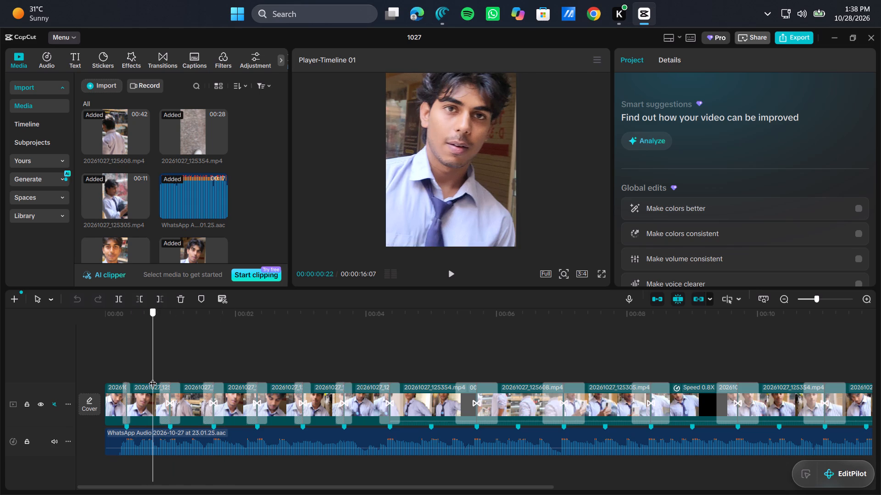
{"action": "left_click_drag", "start_coordinate": [153, 378], "coordinate": [140, 381]}
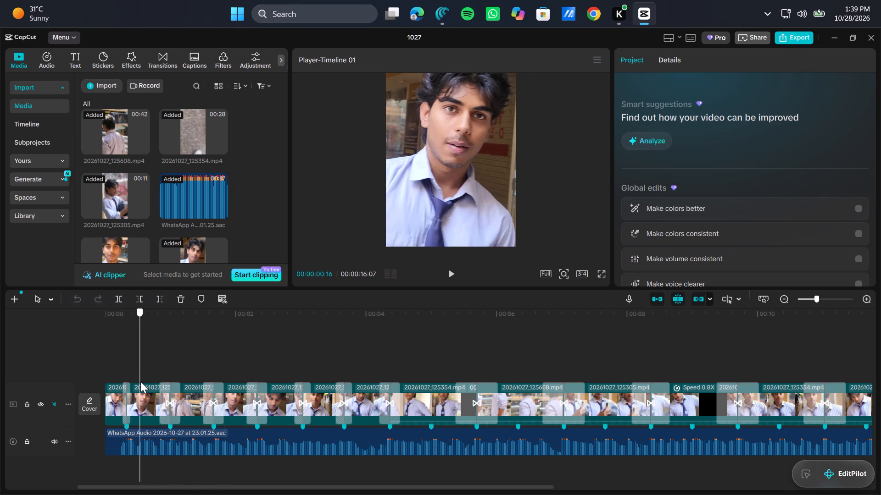
{"action": "left_click_drag", "start_coordinate": [140, 381], "coordinate": [236, 375]}
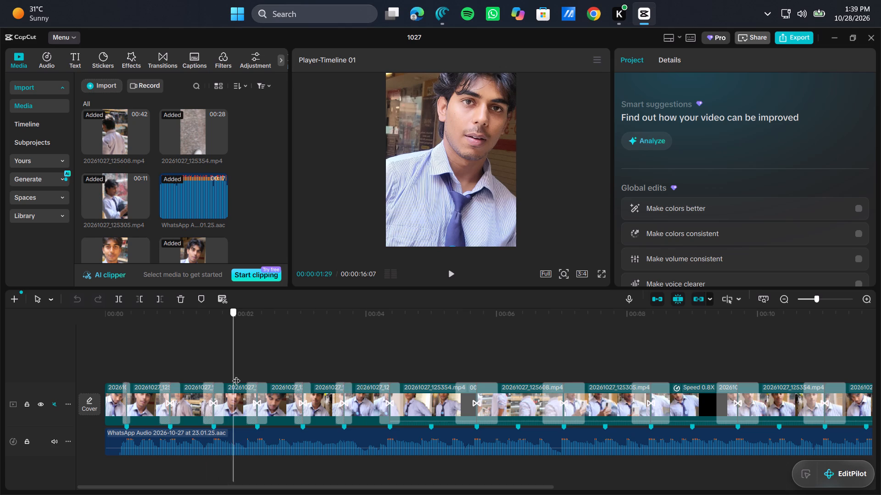
{"action": "left_click_drag", "start_coordinate": [236, 375], "coordinate": [148, 388]}
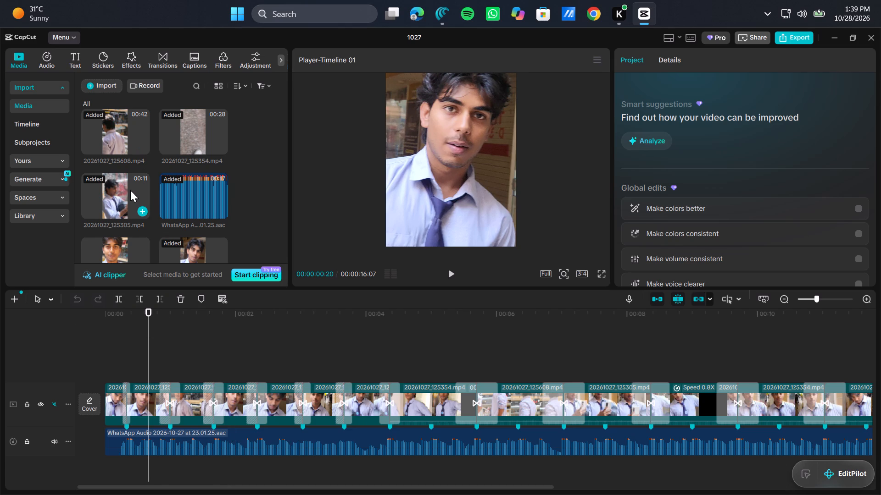
Insert the unused photo 20261027_125608_1(2) after the first clip at 00:00:00:10 and trim its end to the second beat marker.
{"action": "scroll", "coordinate": [130, 190], "scroll_direction": "down", "scroll_amount": 1}
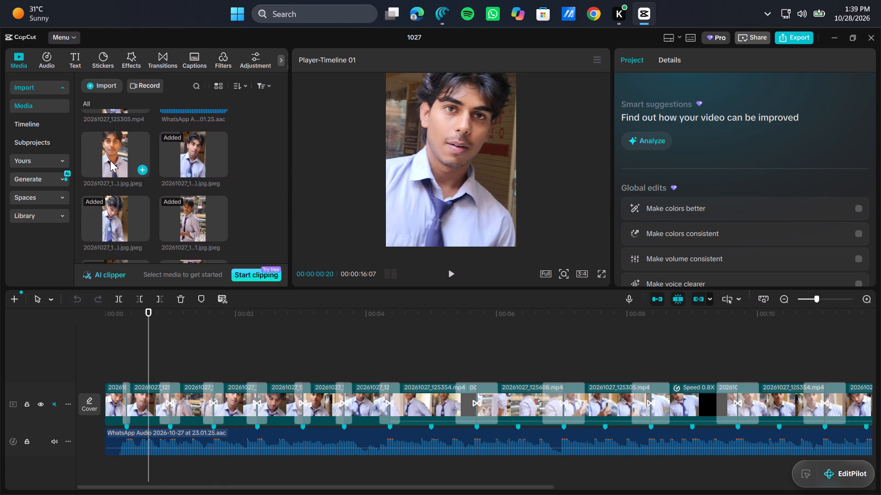
{"action": "left_click_drag", "start_coordinate": [146, 361], "coordinate": [126, 379]}
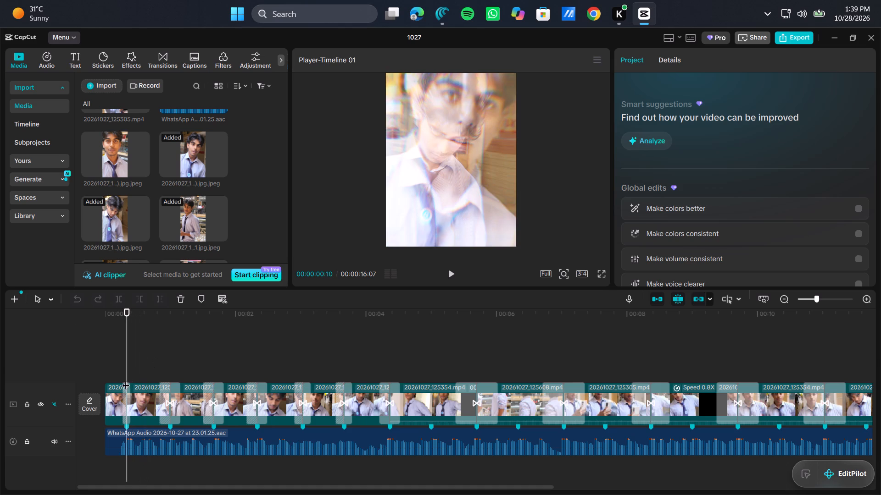
{"action": "left_click_drag", "start_coordinate": [126, 361], "coordinate": [88, 369]}
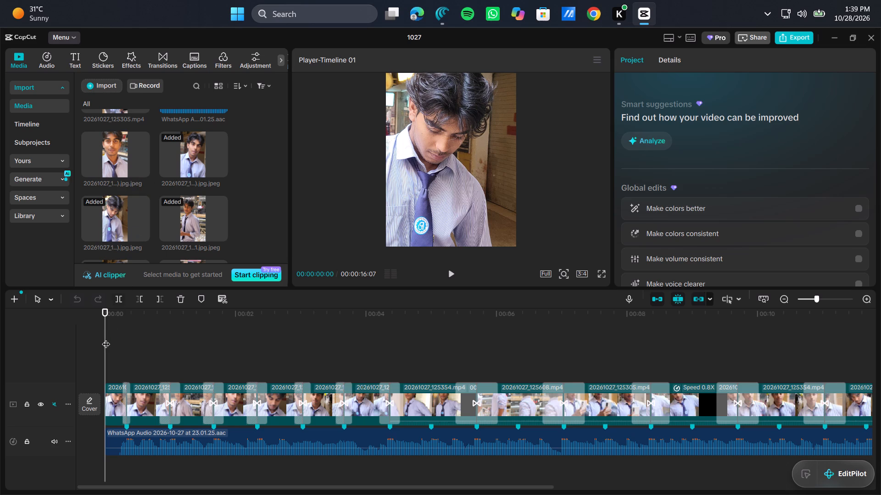
{"action": "left_click_drag", "start_coordinate": [106, 338], "coordinate": [125, 338]}
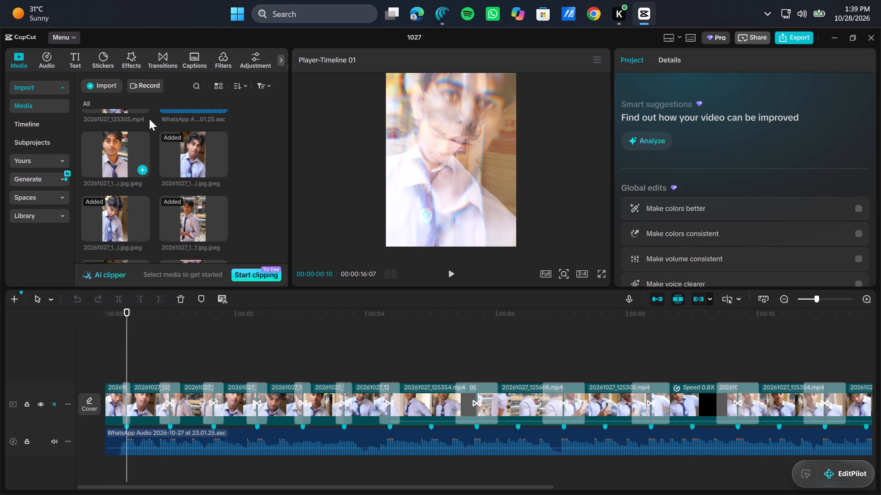
{"action": "left_click", "coordinate": [144, 169]}
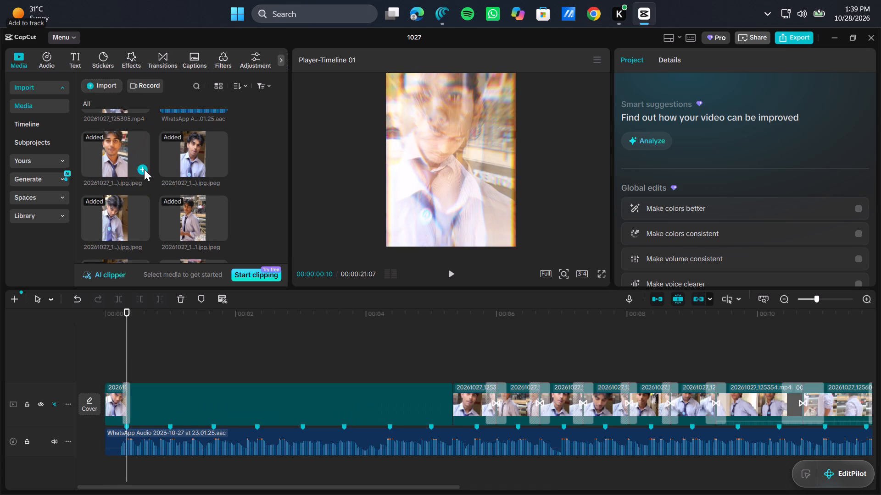
{"action": "left_click_drag", "start_coordinate": [453, 400], "coordinate": [321, 417]}
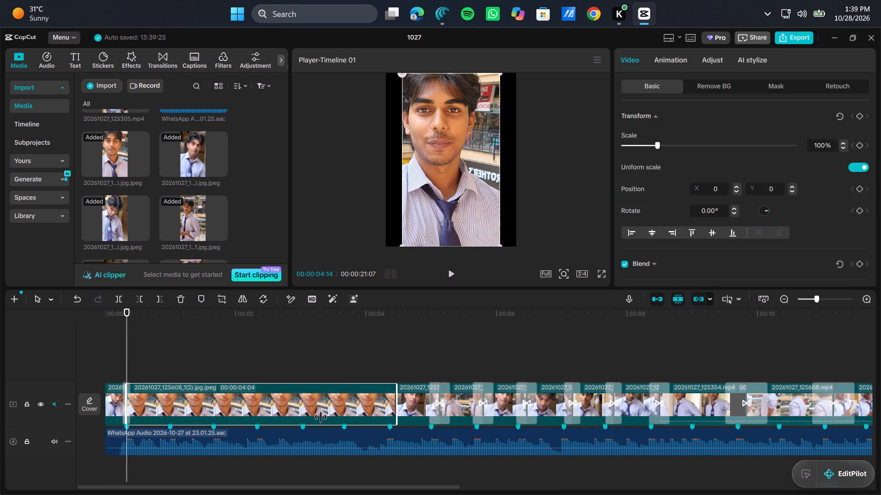
{"action": "left_click_drag", "start_coordinate": [321, 417], "coordinate": [167, 423]}
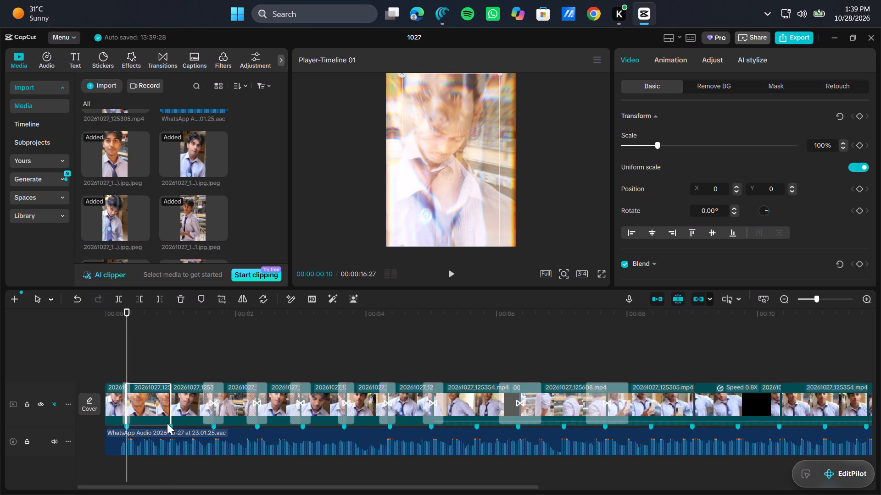
Enlarge the inserted portrait photo to 133% to fill the frame and shift it down to Y position -475.
{"action": "left_click_drag", "start_coordinate": [124, 331], "coordinate": [91, 336]}
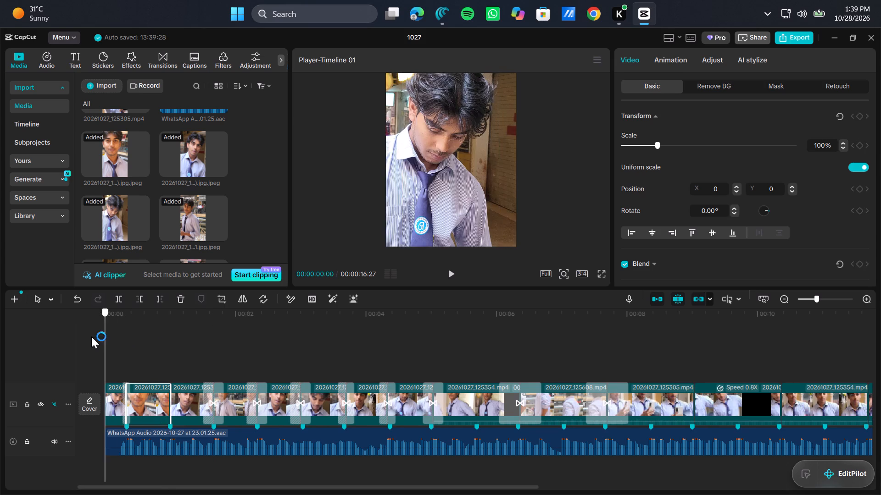
{"action": "left_click_drag", "start_coordinate": [91, 336], "coordinate": [157, 333]}
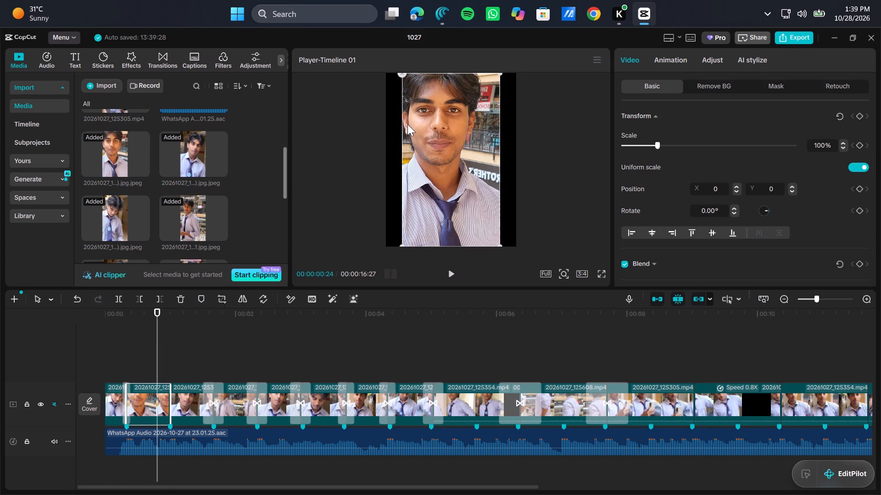
{"action": "left_click", "coordinate": [455, 132]}
{"action": "left_click_drag", "start_coordinate": [496, 74], "coordinate": [540, 51]}
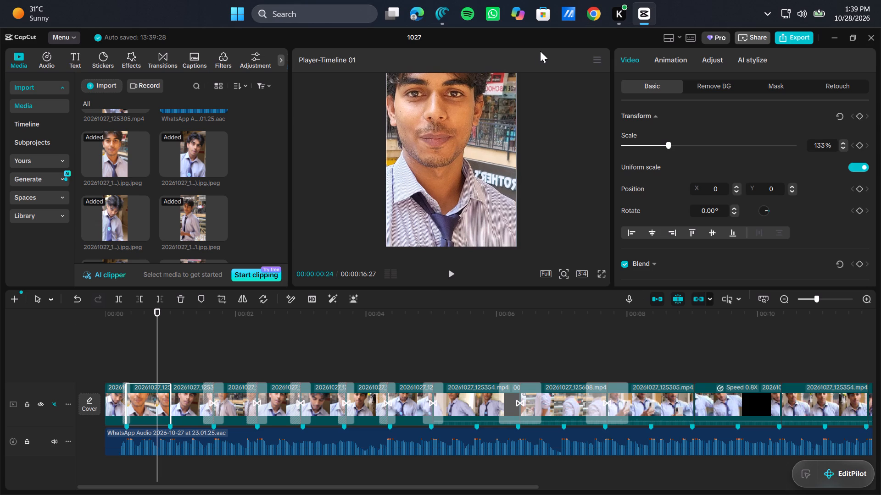
{"action": "left_click_drag", "start_coordinate": [468, 148], "coordinate": [468, 166]}
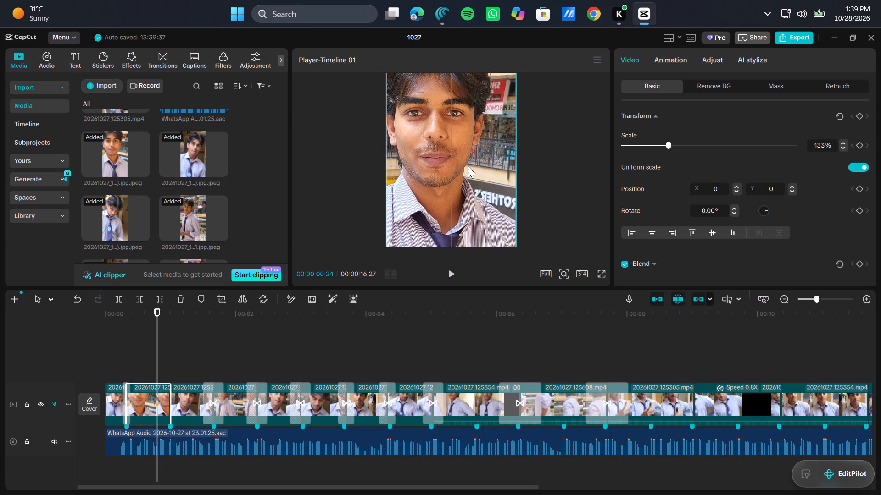
{"action": "left_click_drag", "start_coordinate": [468, 166], "coordinate": [468, 169]}
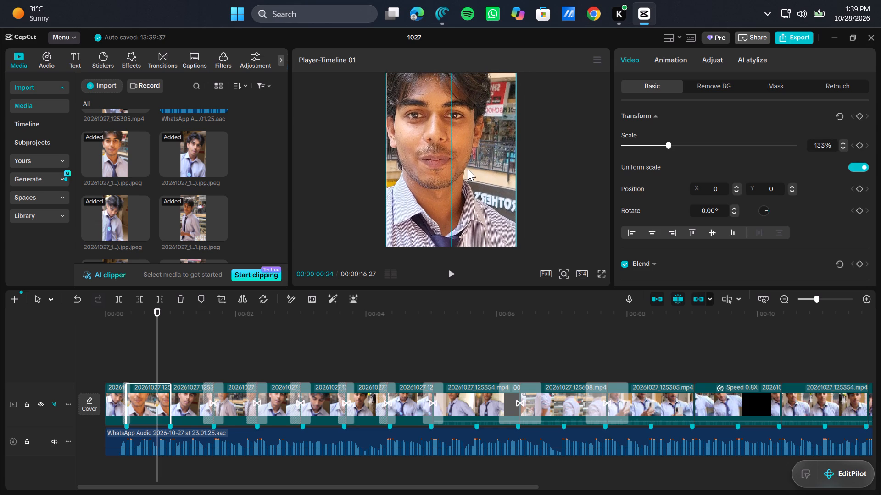
{"action": "left_click_drag", "start_coordinate": [468, 169], "coordinate": [468, 170]}
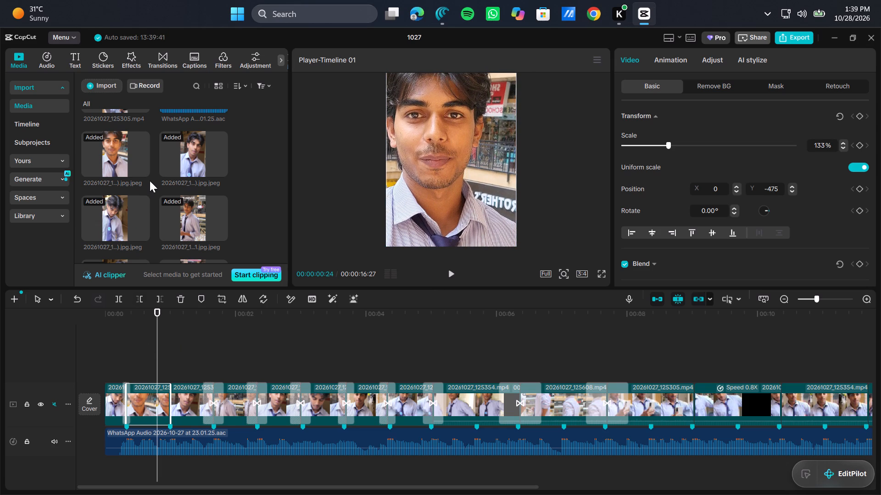
Add the unused photo 20261027_125608_1(1) to the main track right after the portrait photo.
{"action": "scroll", "coordinate": [150, 181], "scroll_direction": "down", "scroll_amount": 1}
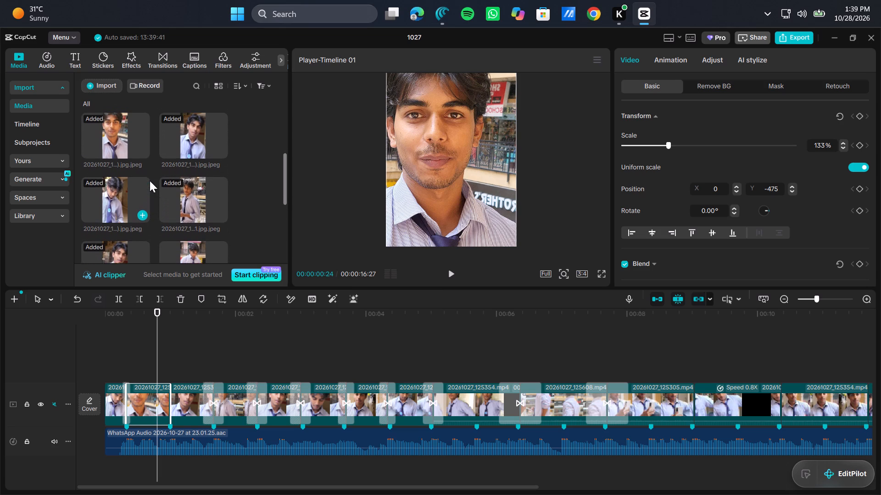
{"action": "scroll", "coordinate": [150, 181], "scroll_direction": "down", "scroll_amount": 1}
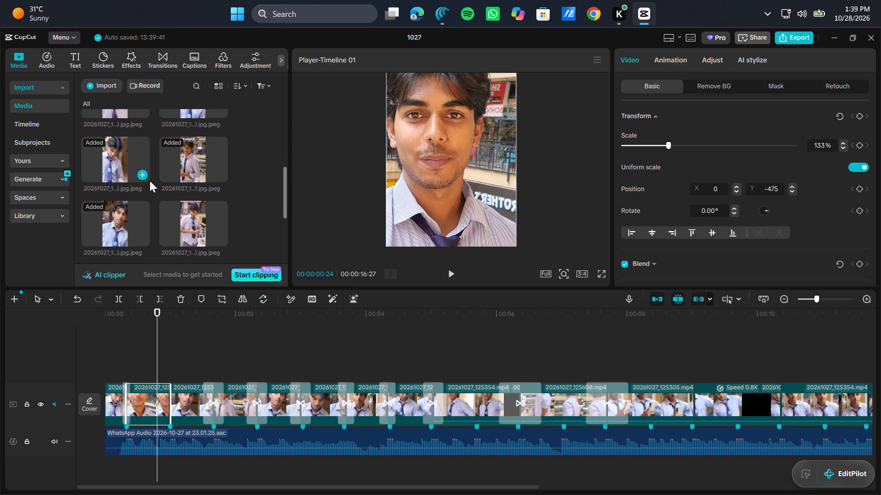
{"action": "scroll", "coordinate": [150, 181], "scroll_direction": "down", "scroll_amount": 1}
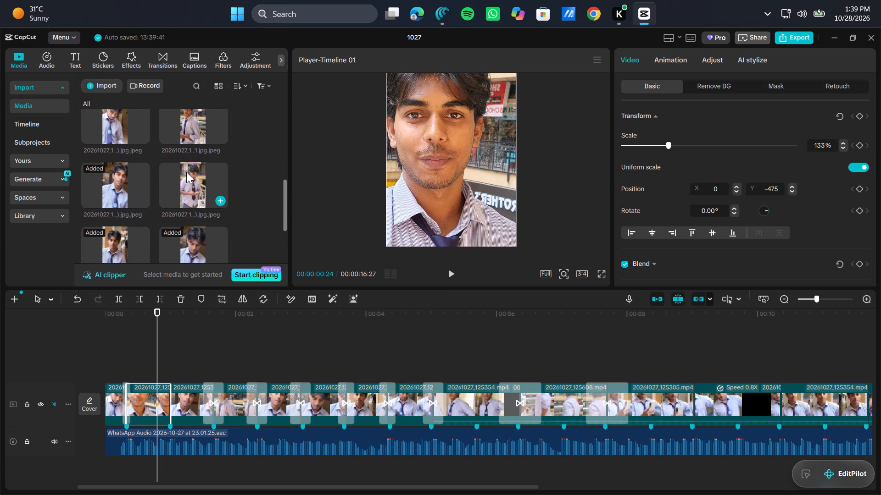
{"action": "scroll", "coordinate": [156, 221], "scroll_direction": "down", "scroll_amount": 1}
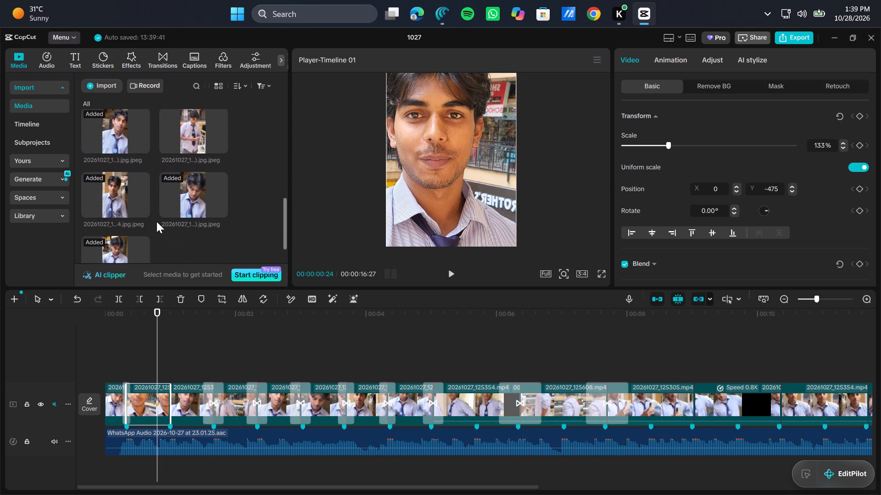
{"action": "scroll", "coordinate": [156, 221], "scroll_direction": "down", "scroll_amount": 1}
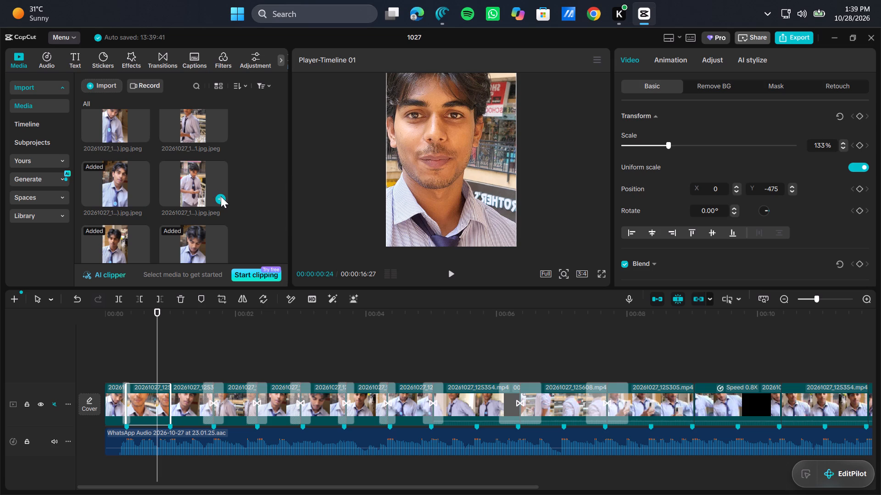
{"action": "left_click", "coordinate": [221, 198]}
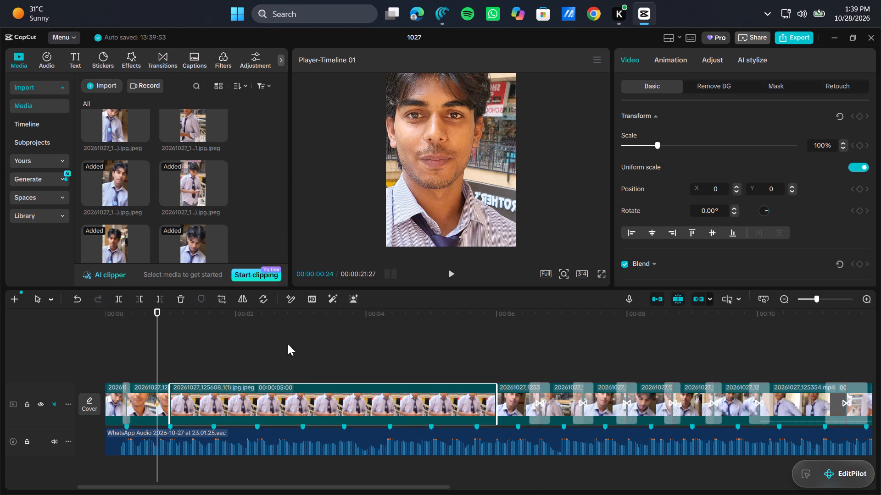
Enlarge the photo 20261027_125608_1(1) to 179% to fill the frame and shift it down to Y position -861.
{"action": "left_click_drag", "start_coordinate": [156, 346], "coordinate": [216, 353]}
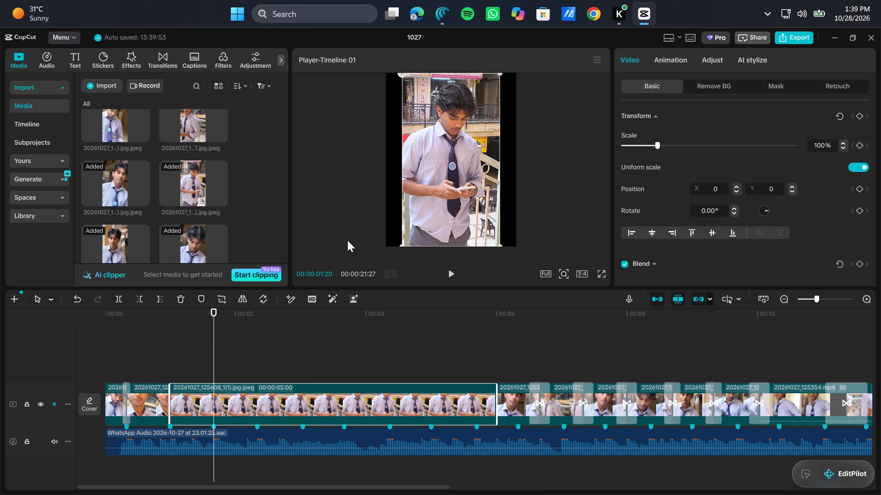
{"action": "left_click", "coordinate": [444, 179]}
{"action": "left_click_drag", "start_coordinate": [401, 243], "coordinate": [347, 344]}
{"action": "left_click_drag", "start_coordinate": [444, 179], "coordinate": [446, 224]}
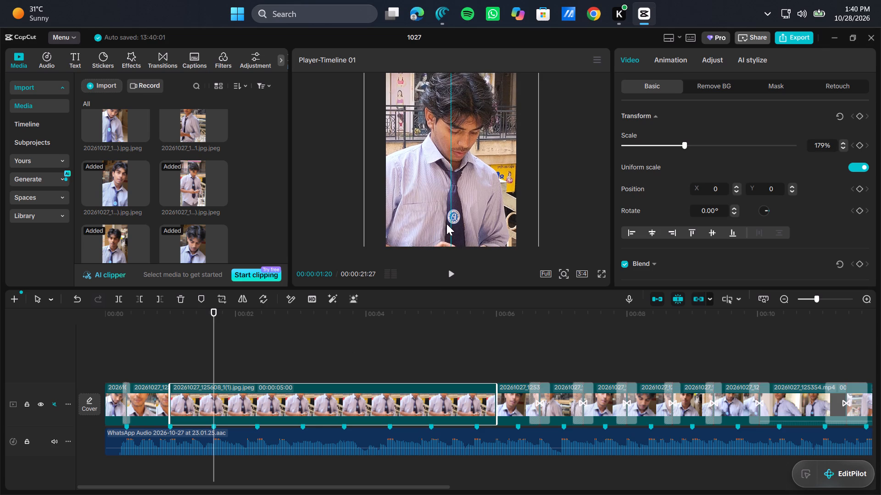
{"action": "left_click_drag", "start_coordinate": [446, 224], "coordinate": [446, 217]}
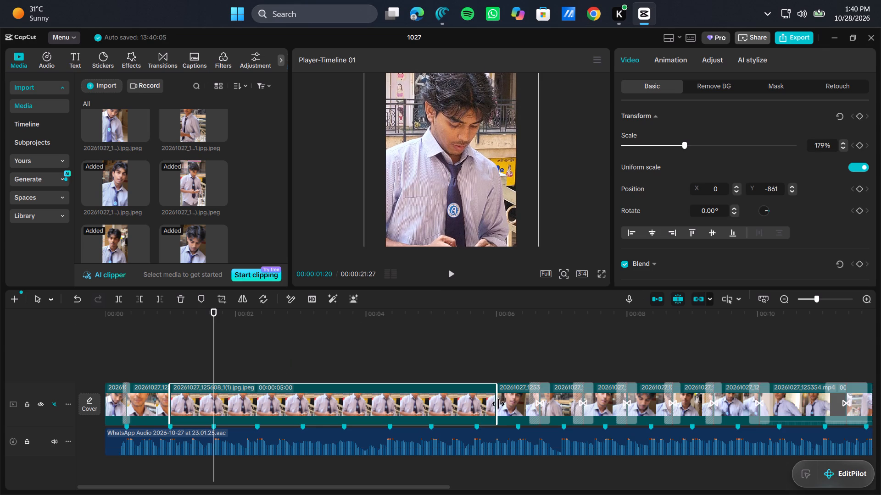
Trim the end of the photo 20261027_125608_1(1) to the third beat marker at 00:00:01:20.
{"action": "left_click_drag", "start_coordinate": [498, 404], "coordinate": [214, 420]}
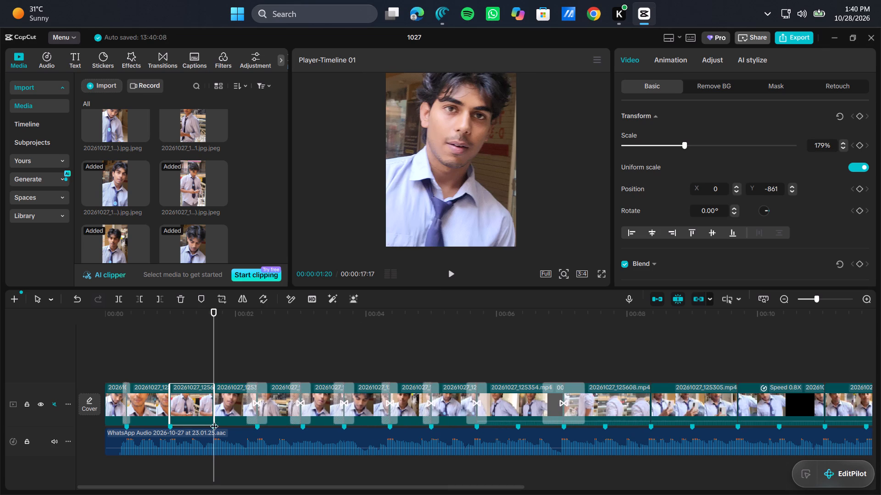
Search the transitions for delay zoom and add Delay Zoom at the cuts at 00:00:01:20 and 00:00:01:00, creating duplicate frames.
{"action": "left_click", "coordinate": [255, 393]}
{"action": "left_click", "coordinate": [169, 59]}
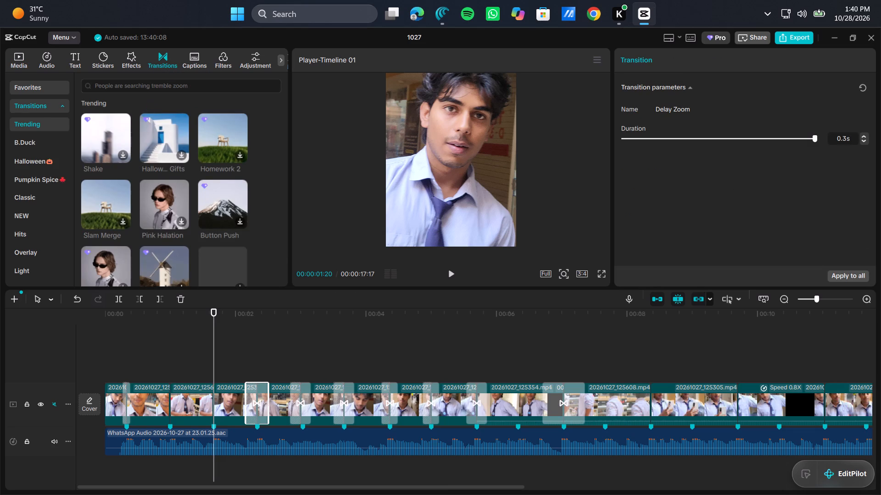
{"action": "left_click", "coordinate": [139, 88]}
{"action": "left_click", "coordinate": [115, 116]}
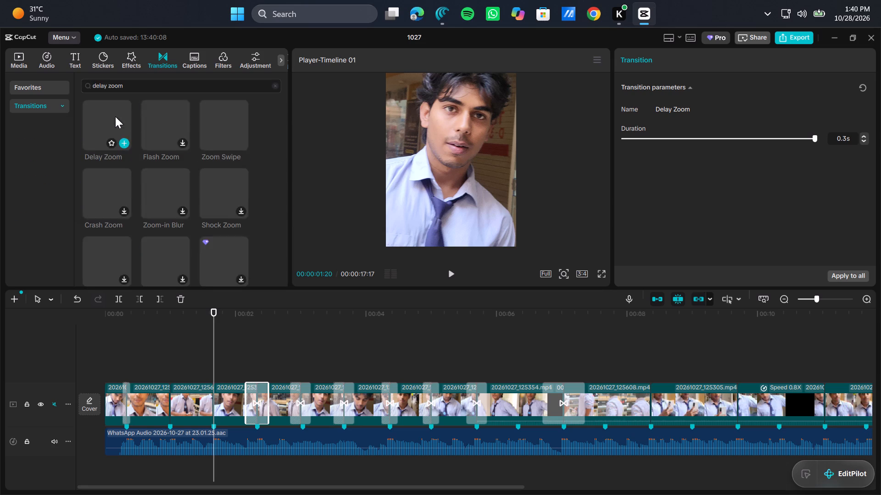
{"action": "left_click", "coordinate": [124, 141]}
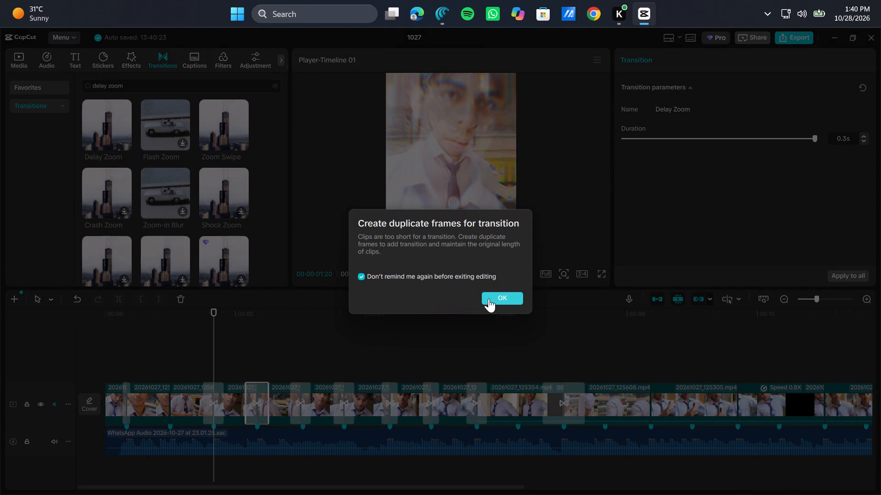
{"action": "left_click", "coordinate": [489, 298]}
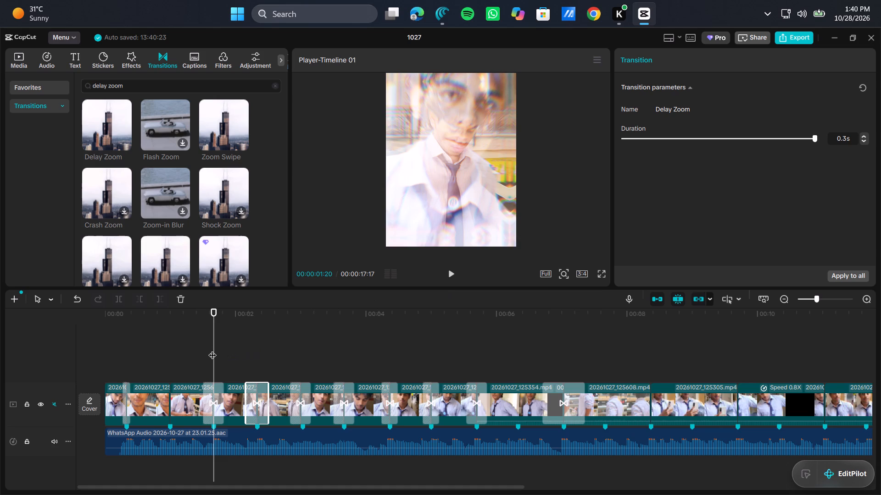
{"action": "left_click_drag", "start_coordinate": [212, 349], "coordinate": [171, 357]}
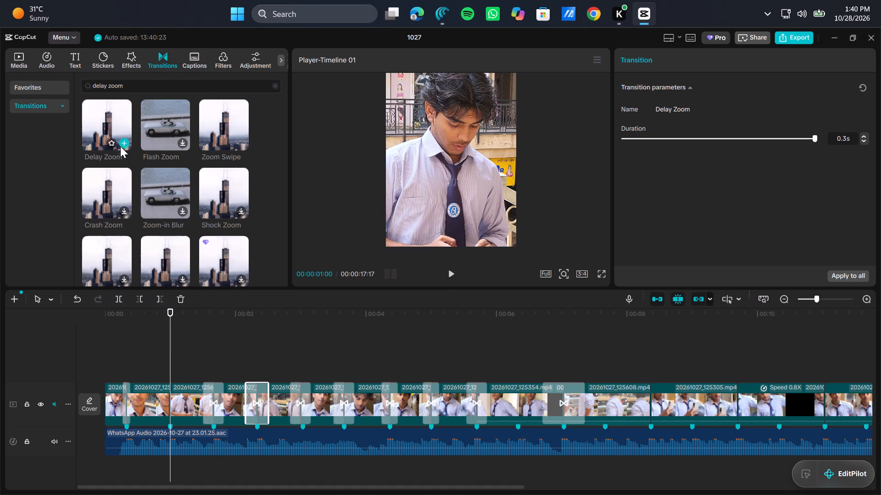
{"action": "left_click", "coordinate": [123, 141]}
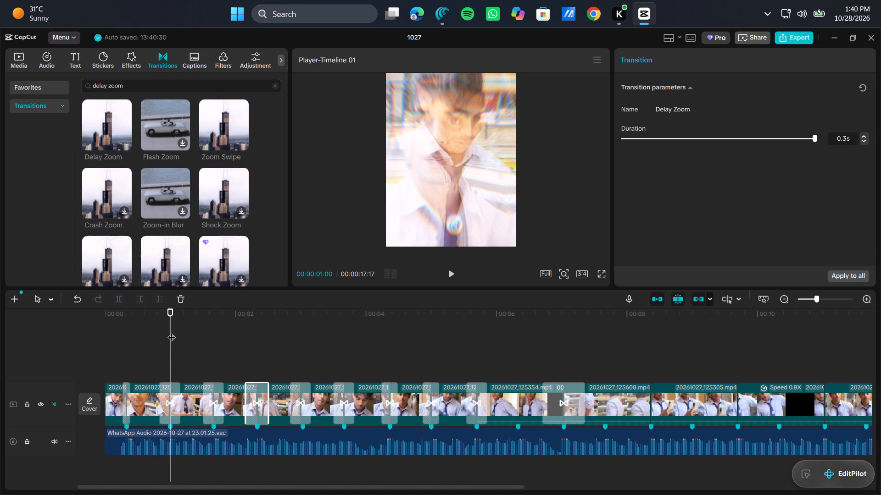
Play the edited timeline from the beginning to review the inserted photos and transitions.
{"action": "left_click_drag", "start_coordinate": [172, 331], "coordinate": [53, 357]}
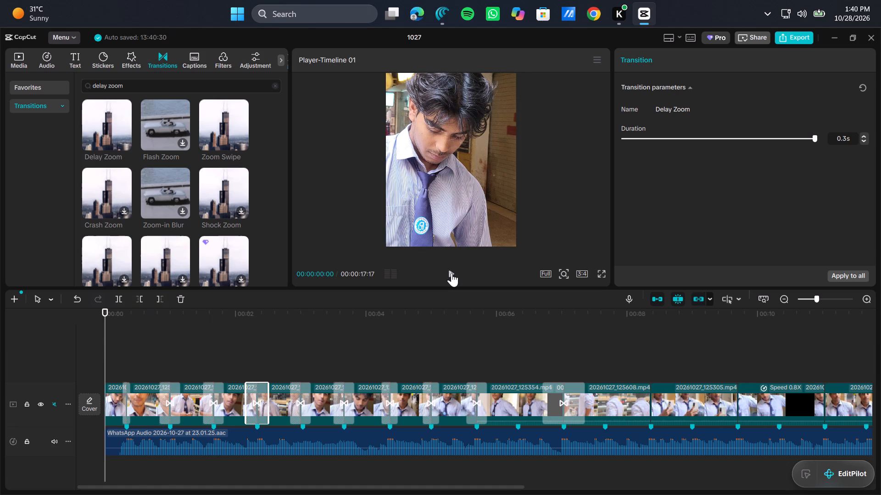
{"action": "left_click", "coordinate": [450, 275]}
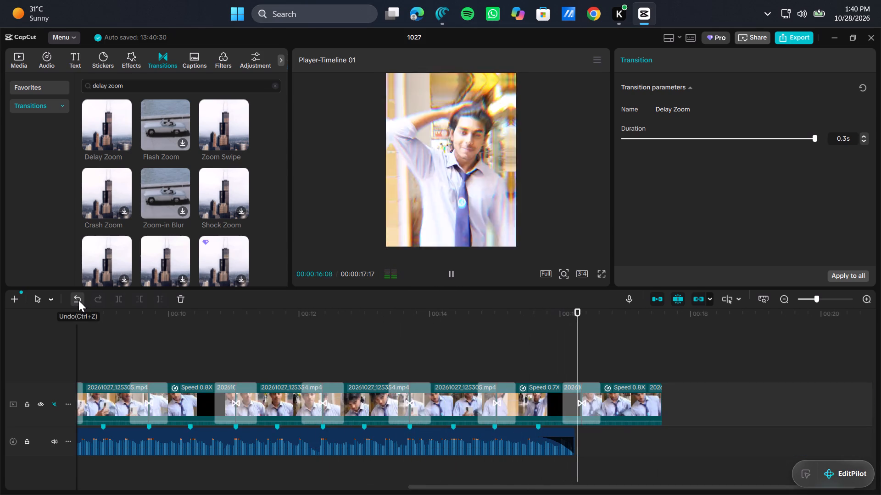
Undo all the recent edits, including the added Delay Zoom transitions, the trims, the scaling and both inserted photos.
{"action": "left_click", "coordinate": [78, 300]}
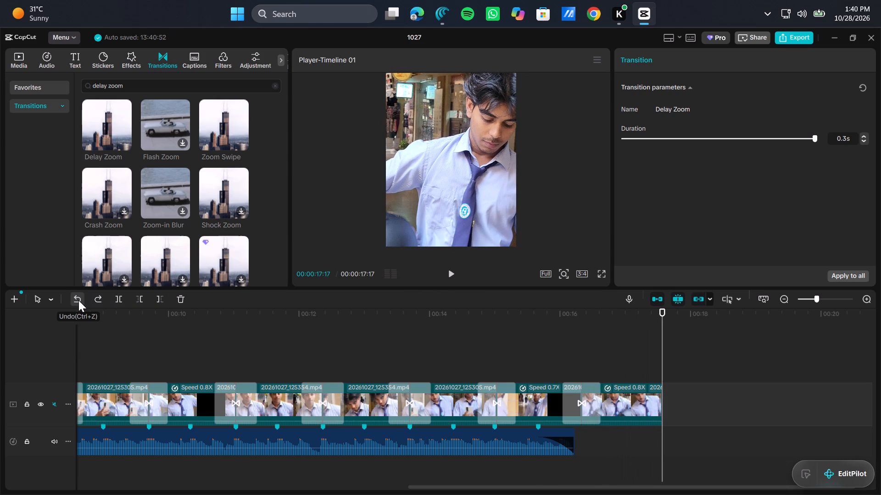
{"action": "left_click", "coordinate": [78, 300]}
{"action": "left_click", "coordinate": [78, 300]}
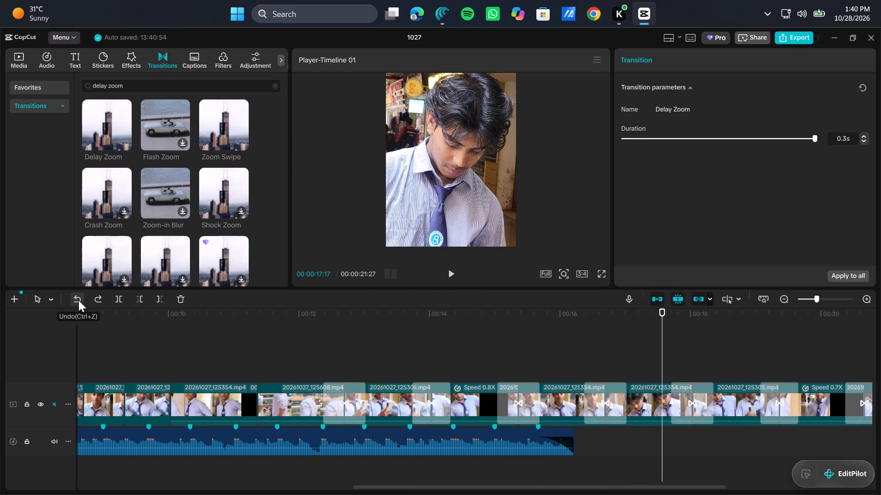
{"action": "left_click", "coordinate": [78, 300]}
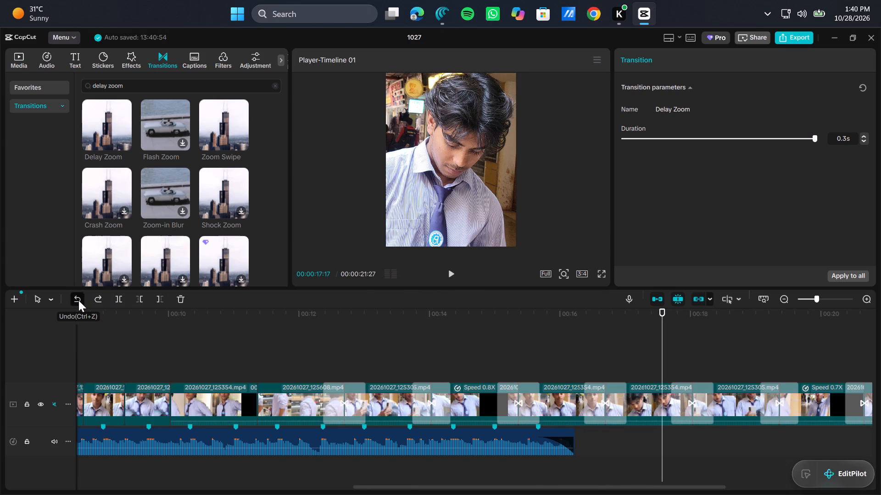
{"action": "left_click", "coordinate": [78, 300]}
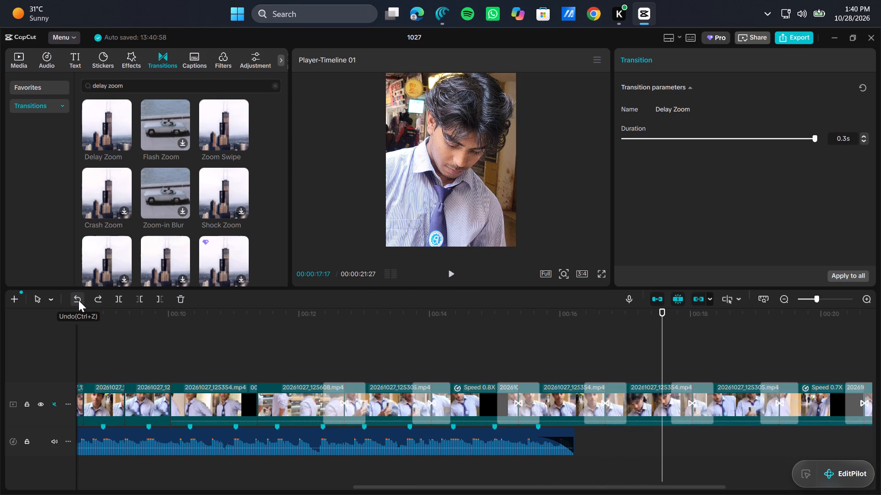
{"action": "left_click", "coordinate": [78, 300]}
{"action": "left_click", "coordinate": [78, 300]}
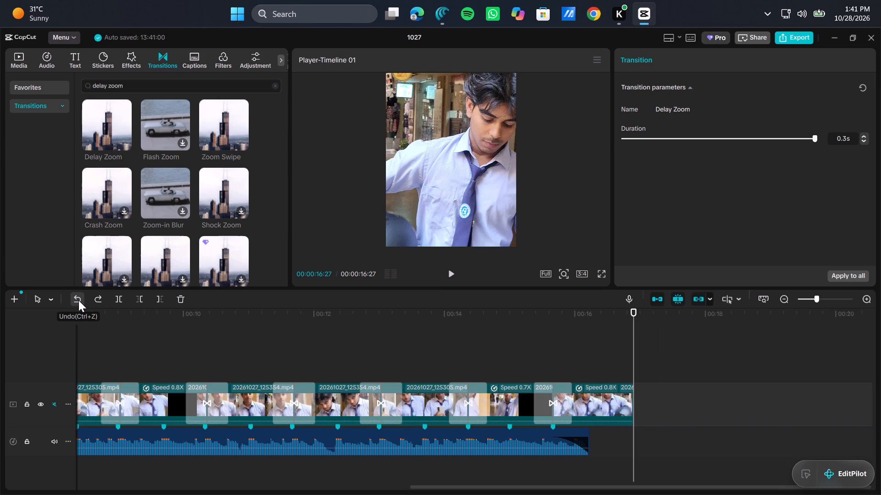
{"action": "left_click", "coordinate": [78, 300]}
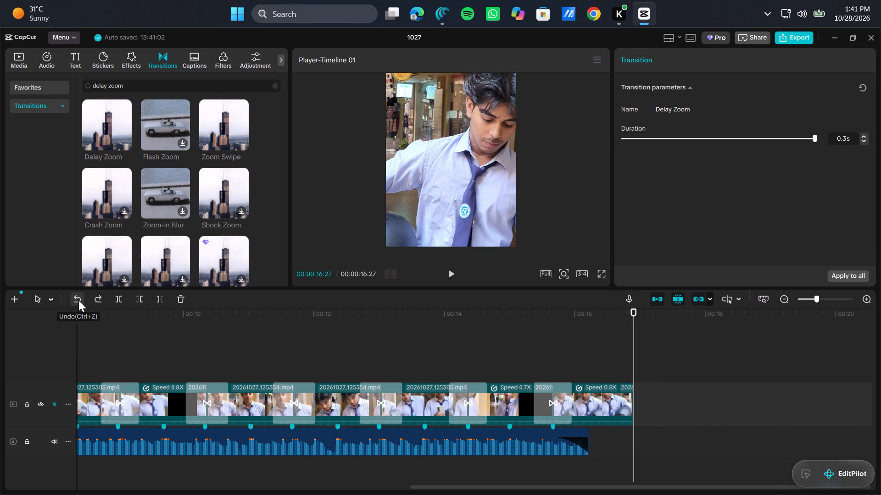
{"action": "left_click", "coordinate": [78, 300]}
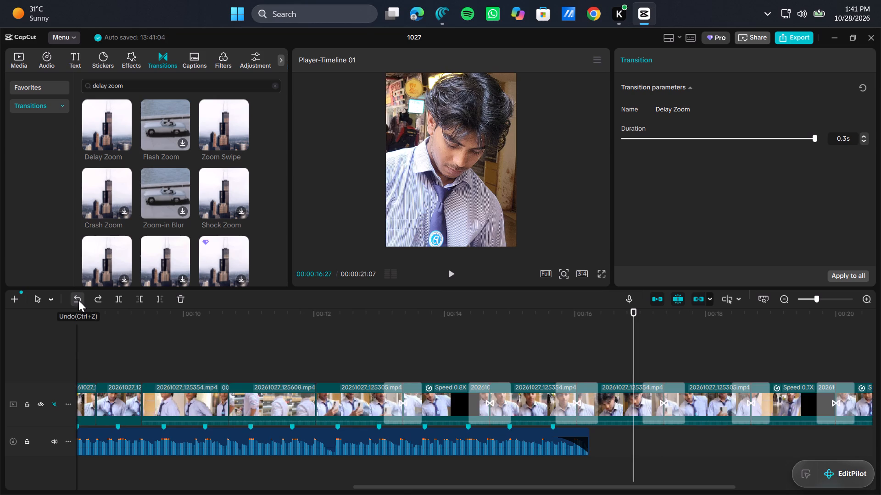
{"action": "left_click", "coordinate": [78, 300]}
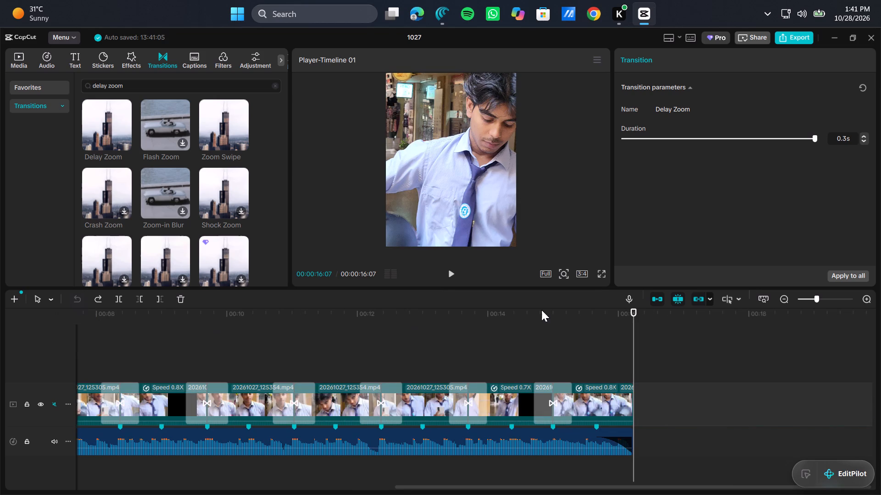
Replay the whole timeline from 00:00:00:00 to check the cuts and transitions against the music.
{"action": "left_click", "coordinate": [449, 274]}
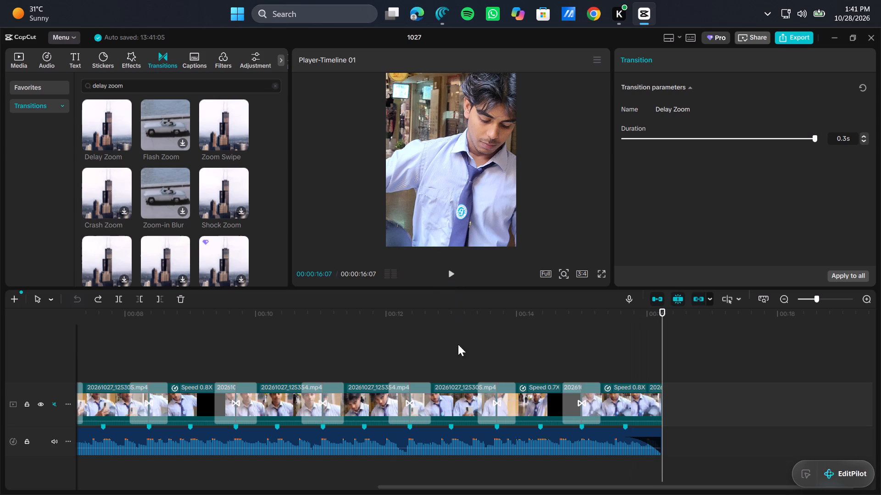
{"action": "scroll", "coordinate": [368, 354], "scroll_direction": "right", "scroll_amount": 2}
{"action": "left_click", "coordinate": [383, 345]}
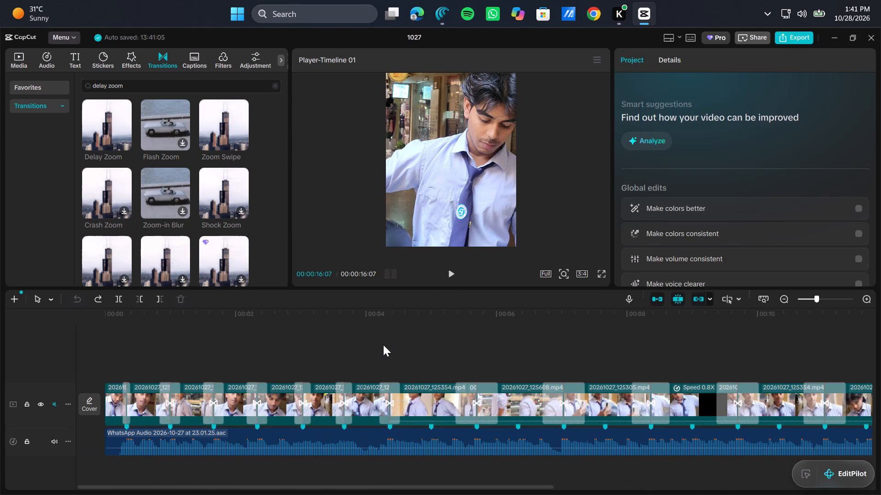
{"action": "left_click_drag", "start_coordinate": [383, 345], "coordinate": [393, 368]}
{"action": "left_click_drag", "start_coordinate": [391, 349], "coordinate": [264, 357]}
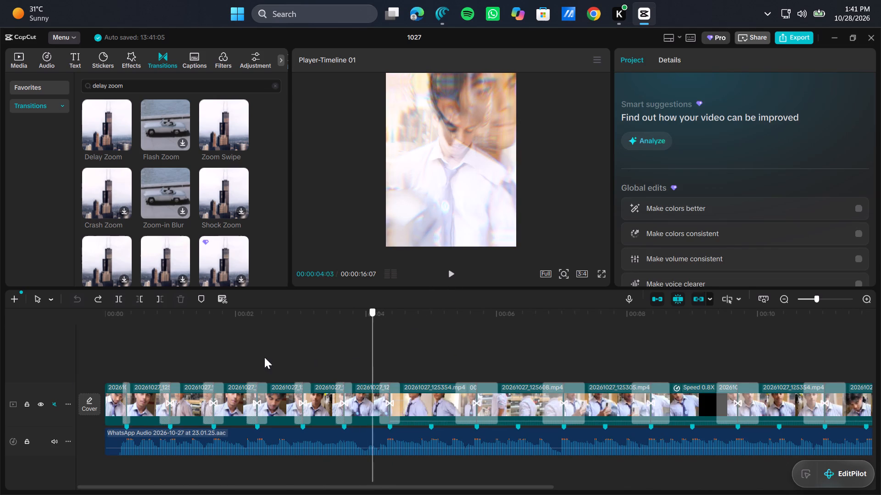
{"action": "left_click_drag", "start_coordinate": [264, 357], "coordinate": [88, 381]}
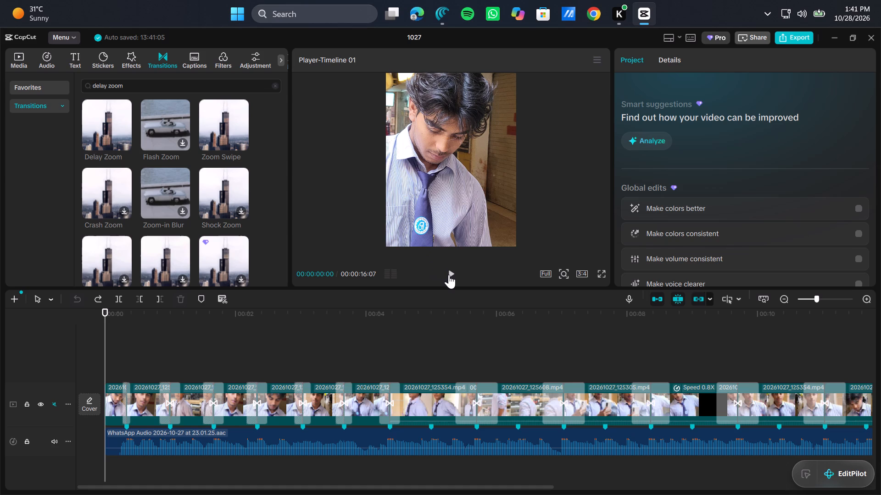
{"action": "left_click", "coordinate": [449, 275]}
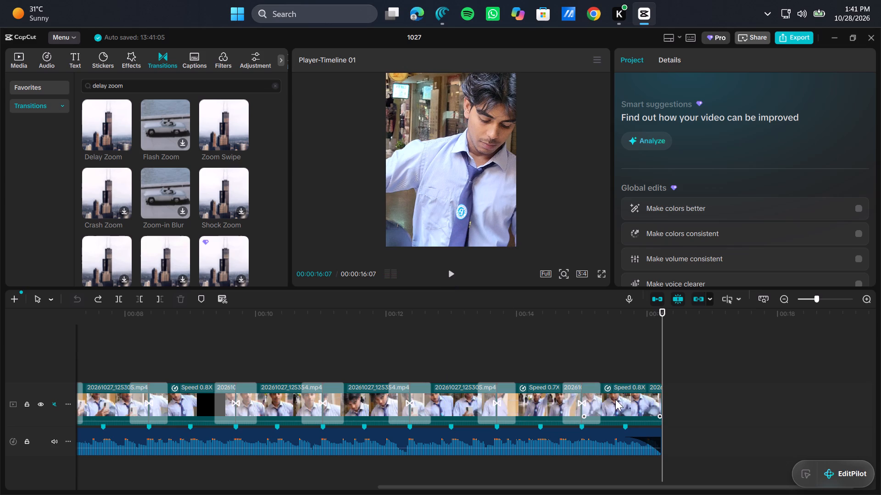
Scrub through the closing clip, from about 00:00:15:09 to the end, and return to the start of the timeline.
{"action": "left_click", "coordinate": [613, 341]}
{"action": "left_click_drag", "start_coordinate": [613, 341], "coordinate": [602, 357]}
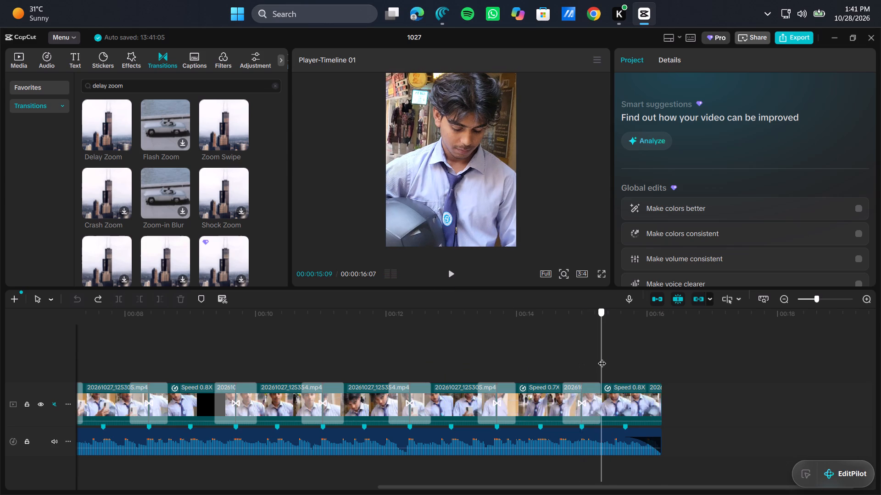
{"action": "left_click_drag", "start_coordinate": [602, 357], "coordinate": [621, 361]}
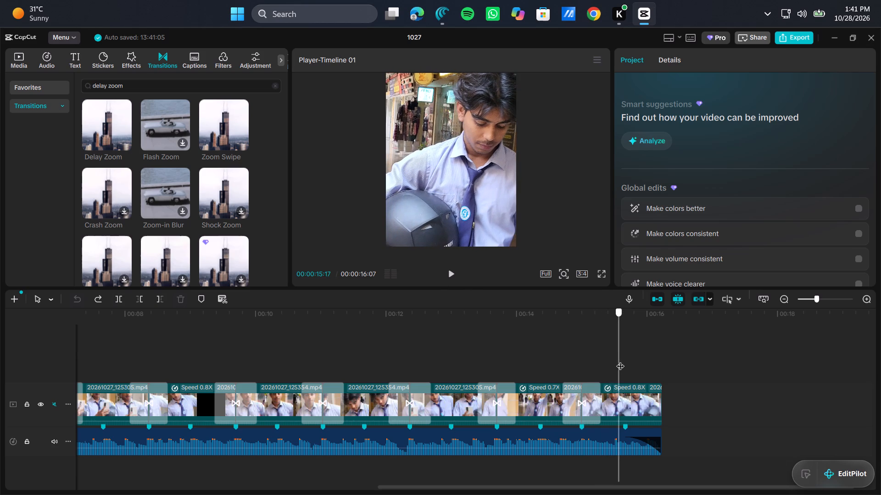
{"action": "left_click_drag", "start_coordinate": [621, 361], "coordinate": [649, 368]}
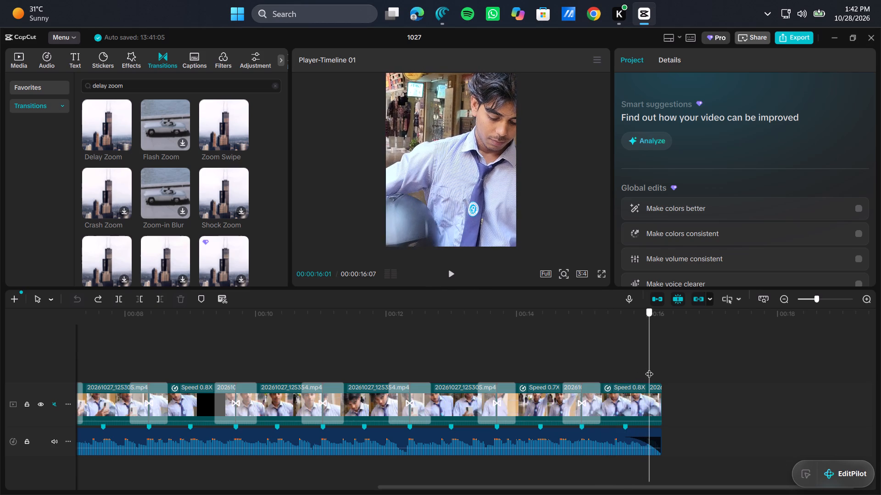
{"action": "left_click_drag", "start_coordinate": [649, 368], "coordinate": [663, 371]}
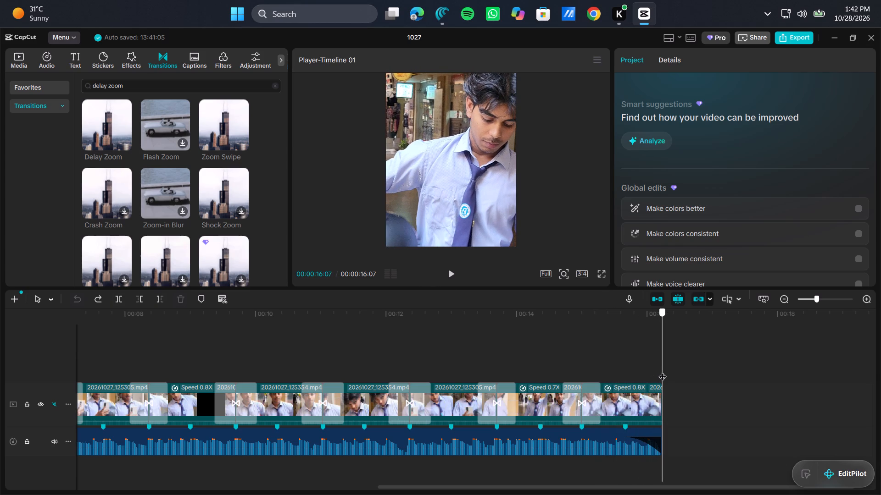
{"action": "left_click_drag", "start_coordinate": [663, 371], "coordinate": [664, 371]}
{"action": "left_click_drag", "start_coordinate": [664, 371], "coordinate": [0, 494]}
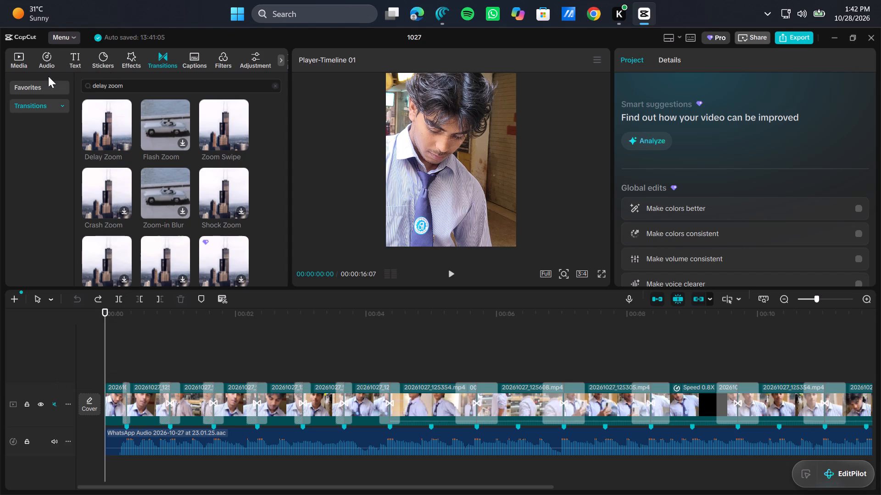
Delete the Delay Zoom transition from the cut at about 00:00:01:00 on the main video track.
{"action": "left_click", "coordinate": [128, 59]}
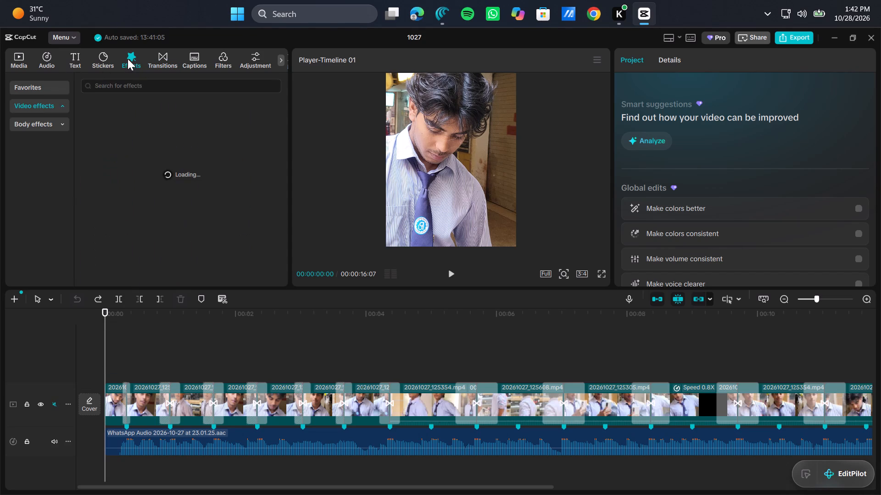
{"action": "left_click", "coordinate": [169, 401]}
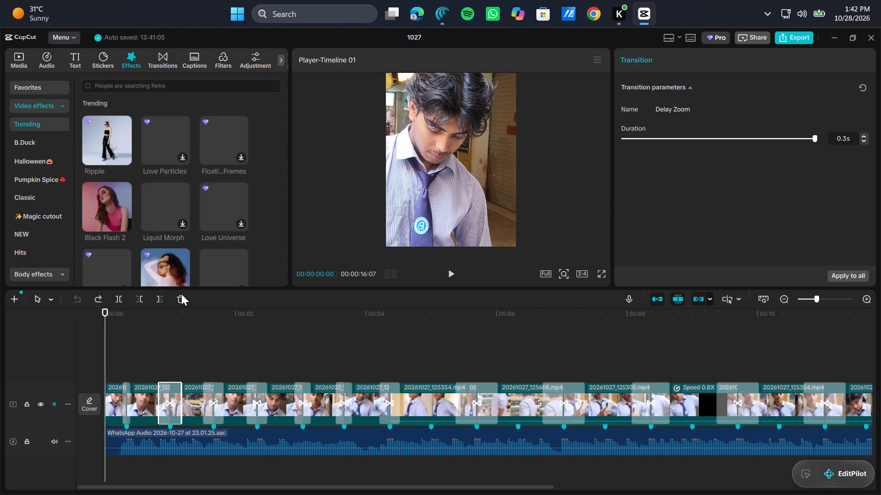
{"action": "left_click", "coordinate": [181, 298]}
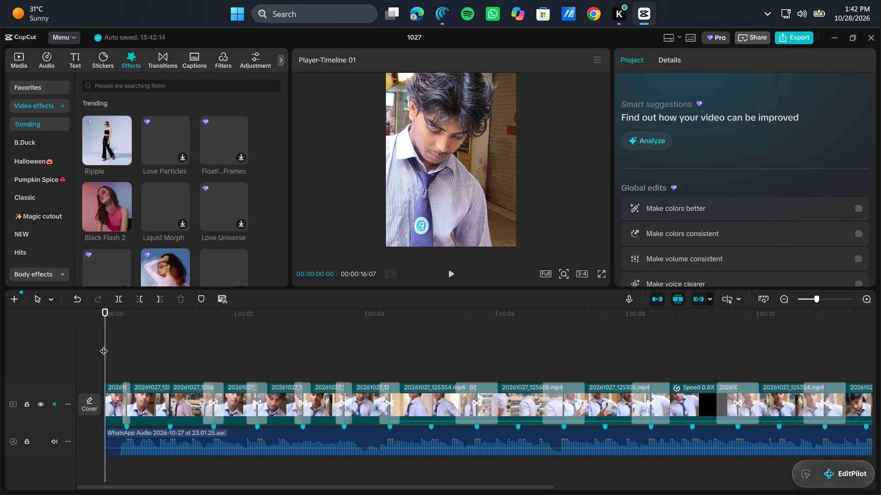
Preview the Classic video effects Vignette and Zoom Lens with the playhead at 00:00:01:00, and look through the other Classic effects.
{"action": "left_click_drag", "start_coordinate": [104, 345], "coordinate": [168, 343]}
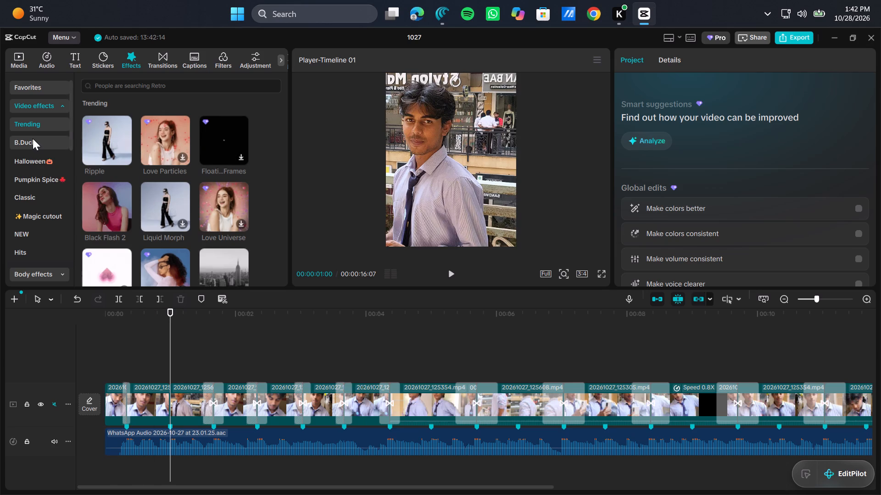
{"action": "left_click", "coordinate": [43, 194]}
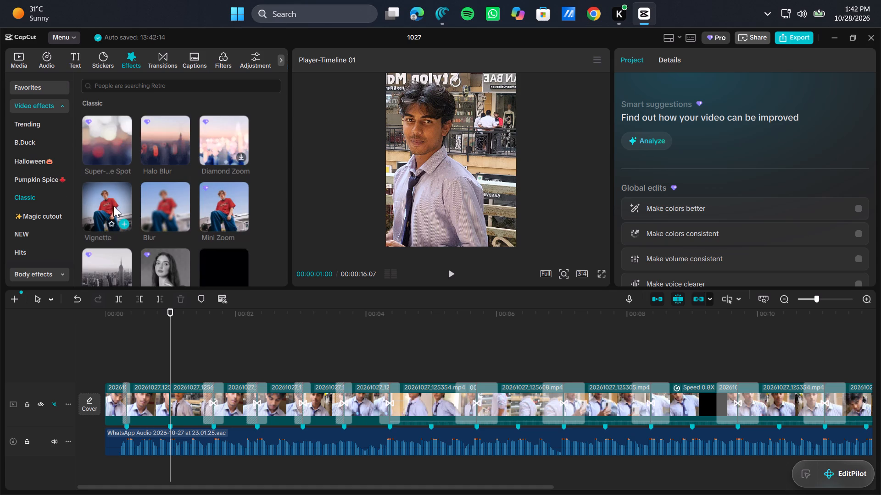
{"action": "left_click", "coordinate": [103, 199]}
{"action": "double_click", "coordinate": [103, 199]}
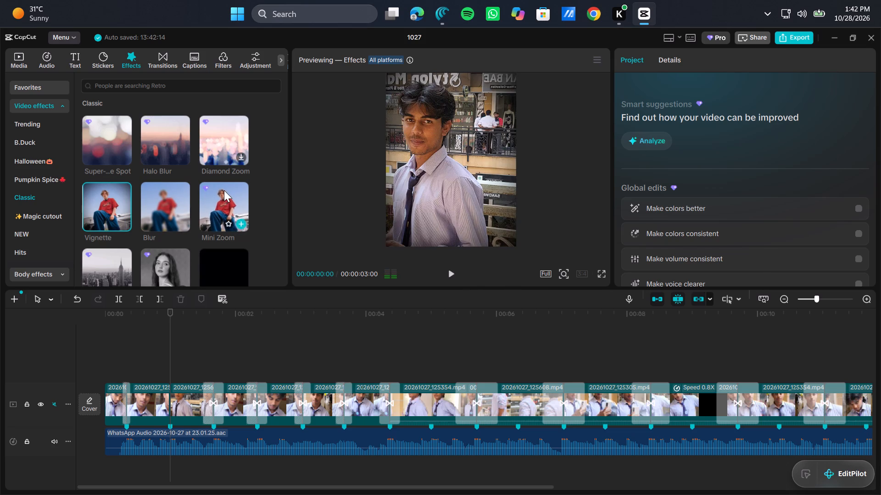
{"action": "scroll", "coordinate": [171, 214], "scroll_direction": "down", "scroll_amount": 1}
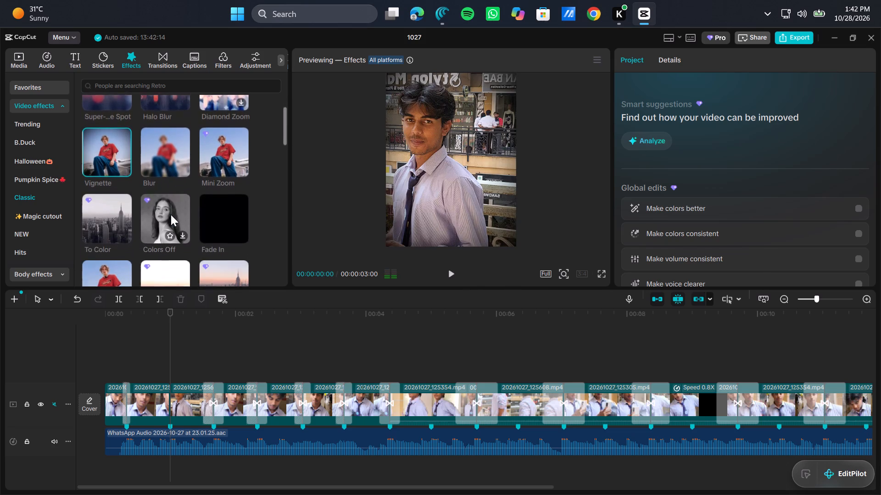
{"action": "scroll", "coordinate": [171, 214], "scroll_direction": "down", "scroll_amount": 1}
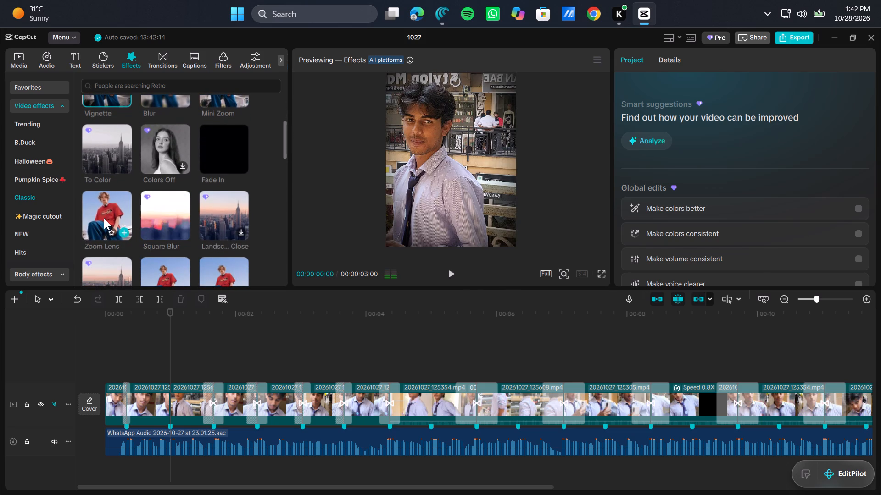
{"action": "double_click", "coordinate": [104, 218]}
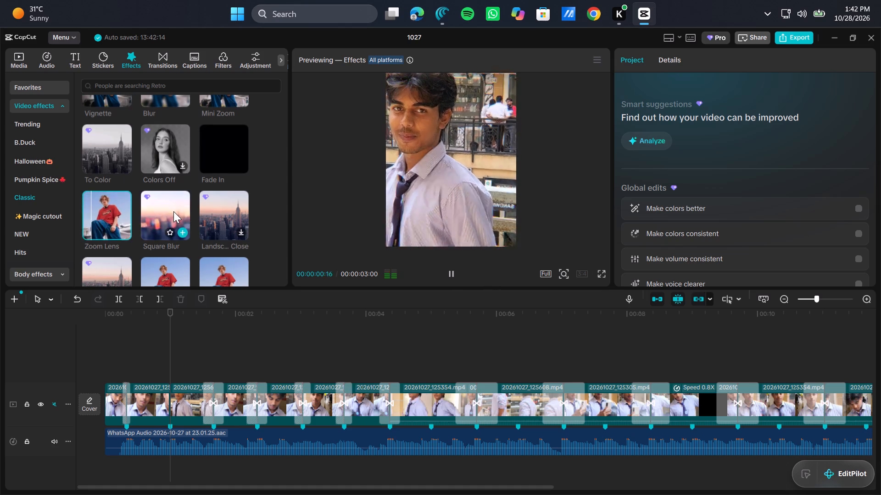
{"action": "scroll", "coordinate": [173, 211], "scroll_direction": "down", "scroll_amount": 1}
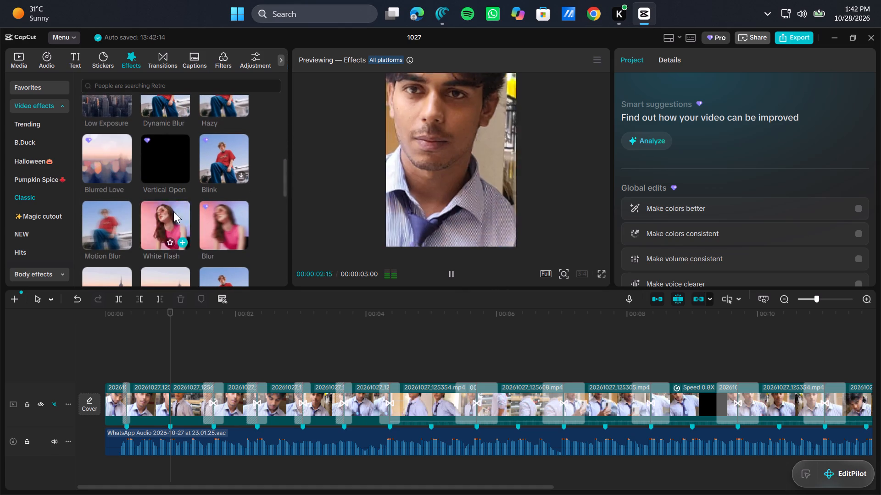
{"action": "scroll", "coordinate": [173, 211], "scroll_direction": "down", "scroll_amount": 3}
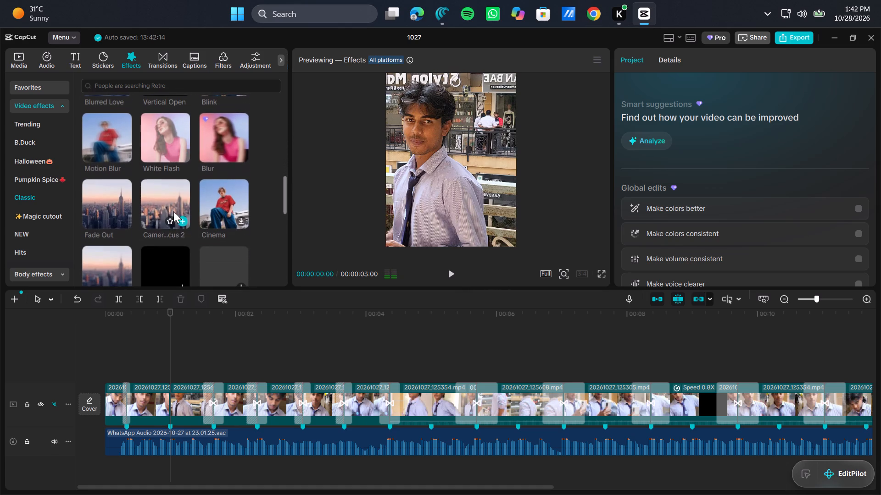
{"action": "scroll", "coordinate": [173, 211], "scroll_direction": "down", "scroll_amount": 1}
{"action": "scroll", "coordinate": [100, 140], "scroll_direction": "down", "scroll_amount": 1}
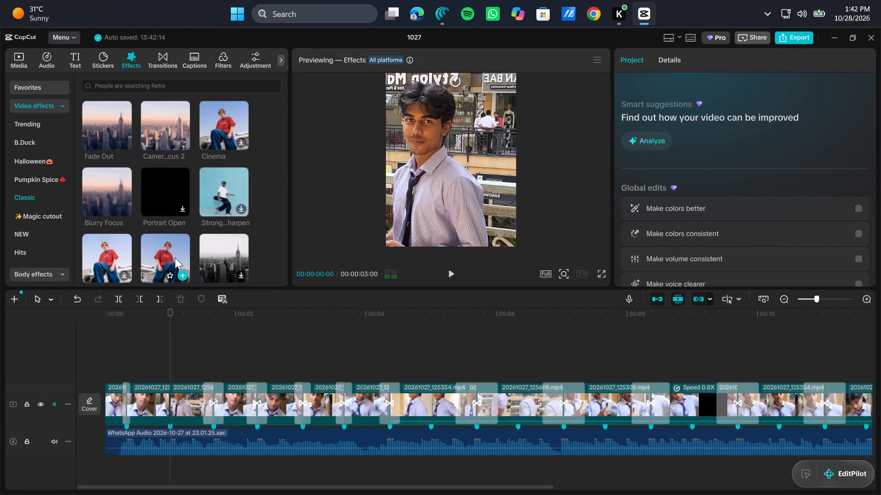
Preview the Classic video effect Mirror and look through the remaining Classic effects.
{"action": "left_click", "coordinate": [163, 253]}
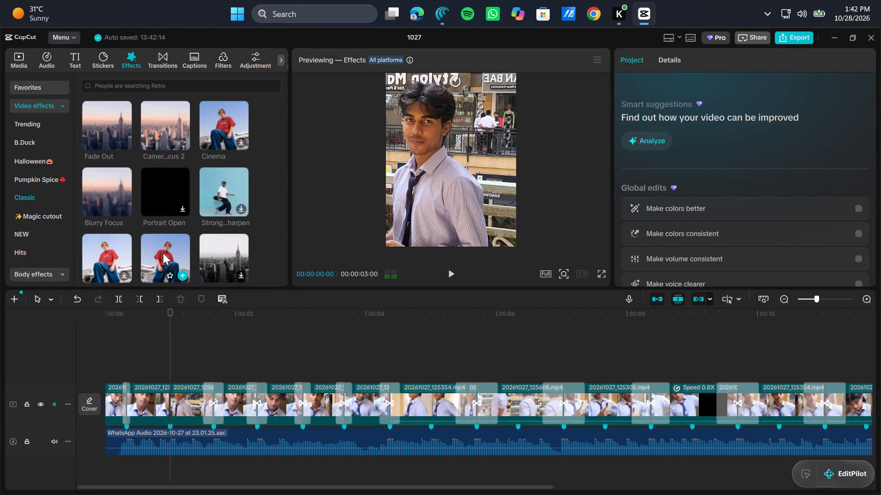
{"action": "double_click", "coordinate": [152, 253]}
{"action": "scroll", "coordinate": [152, 253], "scroll_direction": "down", "scroll_amount": 1}
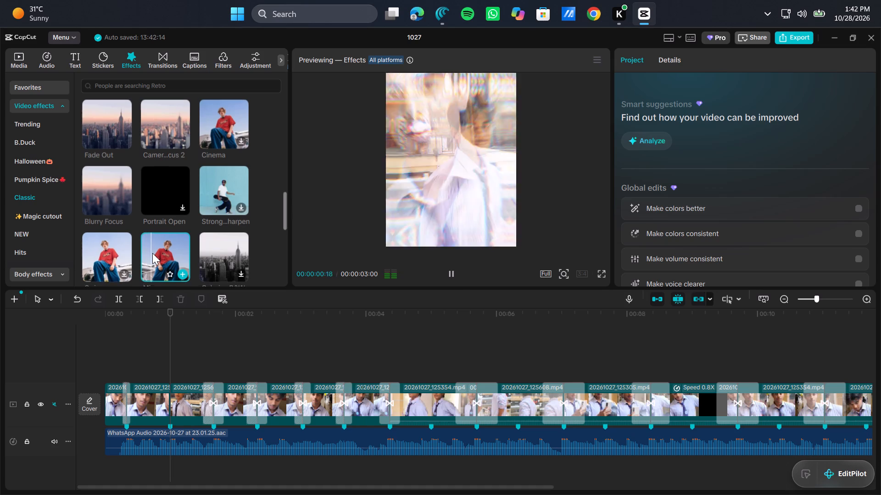
{"action": "scroll", "coordinate": [152, 253], "scroll_direction": "down", "scroll_amount": 3}
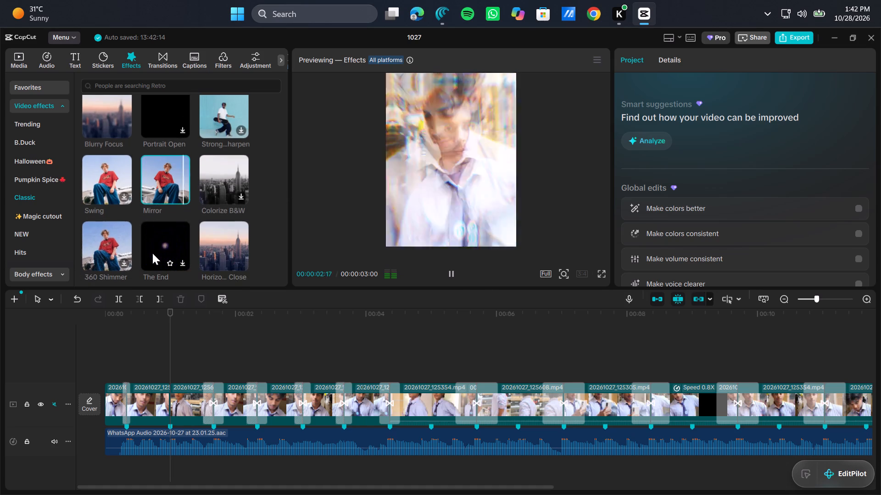
{"action": "scroll", "coordinate": [152, 253], "scroll_direction": "down", "scroll_amount": 1}
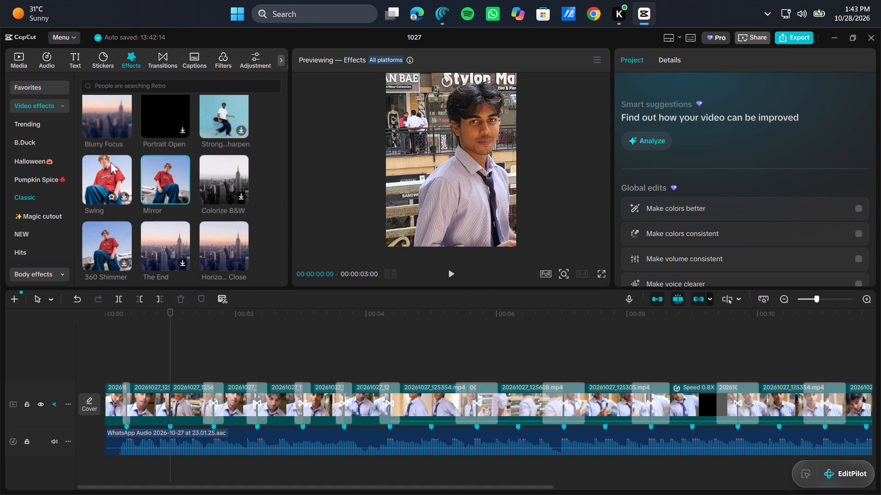
{"action": "left_click", "coordinate": [169, 175]}
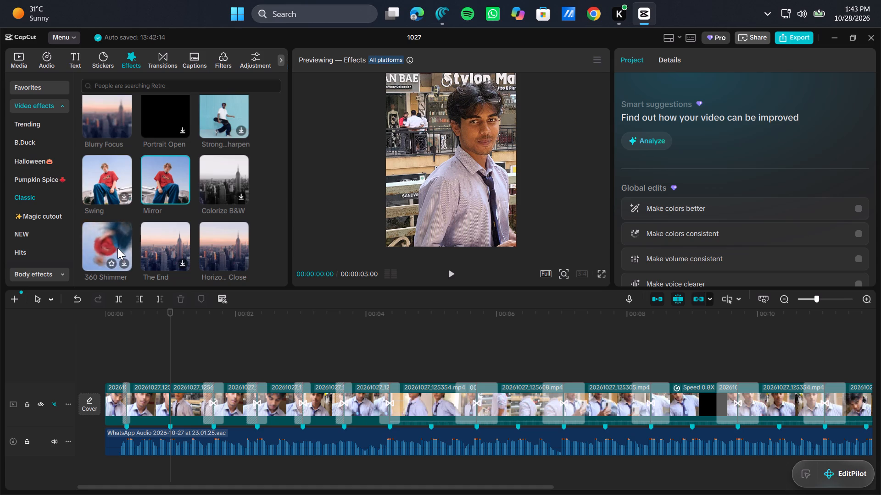
{"action": "scroll", "coordinate": [117, 248], "scroll_direction": "down", "scroll_amount": 1}
{"action": "scroll", "coordinate": [46, 221], "scroll_direction": "down", "scroll_amount": 4}
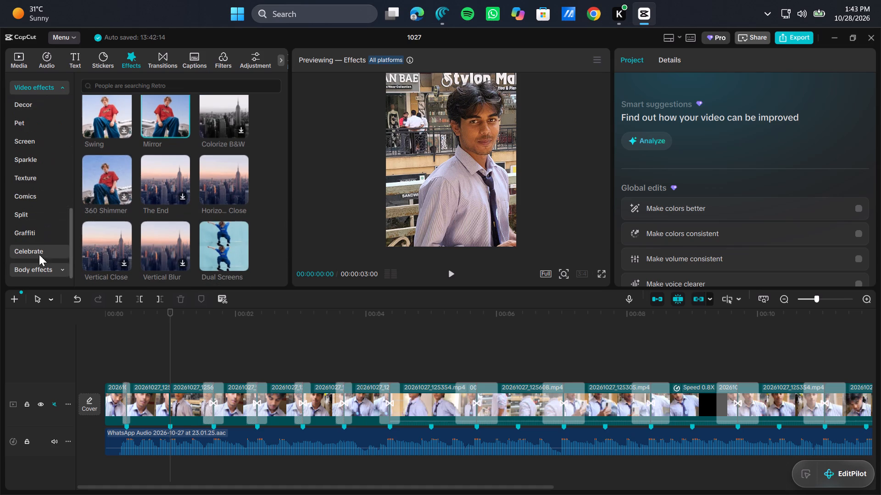
Browse the Sparkle, Split and Celebrate video effects, and preview the Diago... Down effect from the Split category.
{"action": "left_click", "coordinate": [31, 159]}
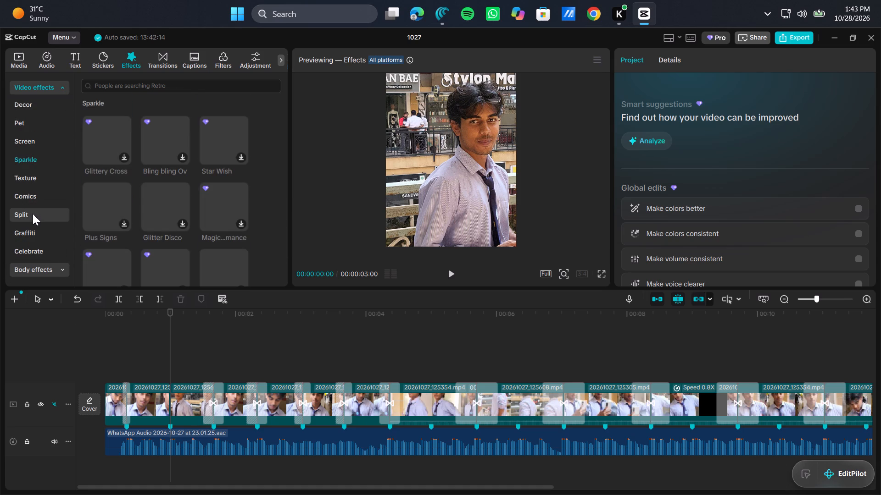
{"action": "left_click", "coordinate": [32, 214]}
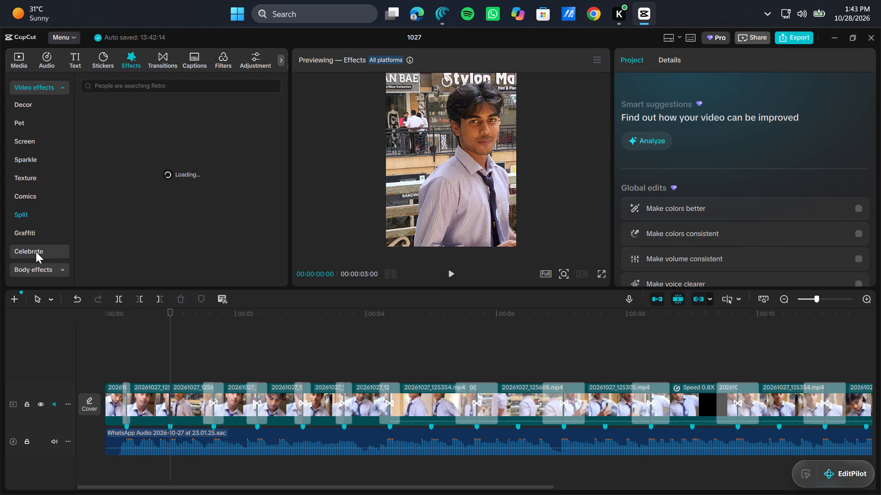
{"action": "left_click", "coordinate": [36, 252]}
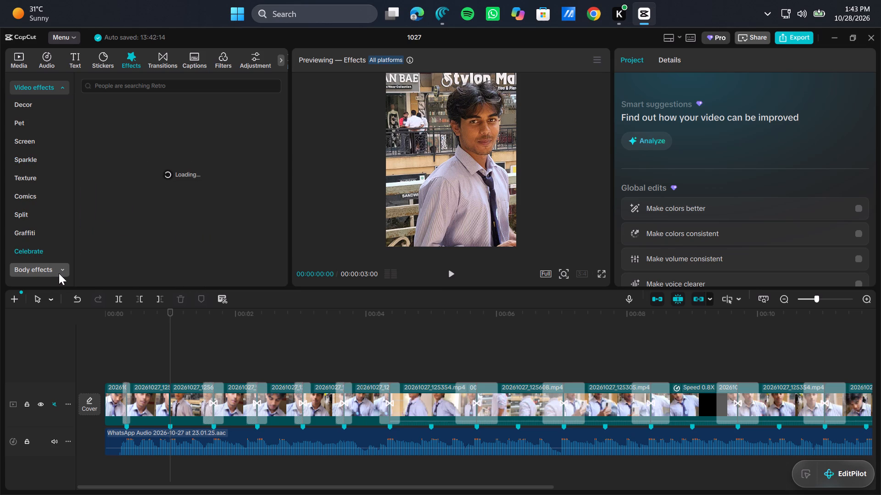
{"action": "left_click", "coordinate": [59, 273]}
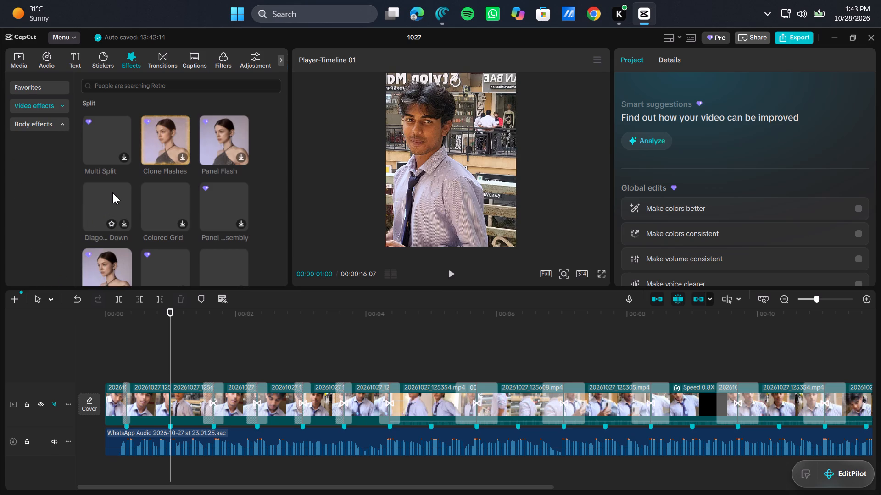
{"action": "double_click", "coordinate": [100, 199]}
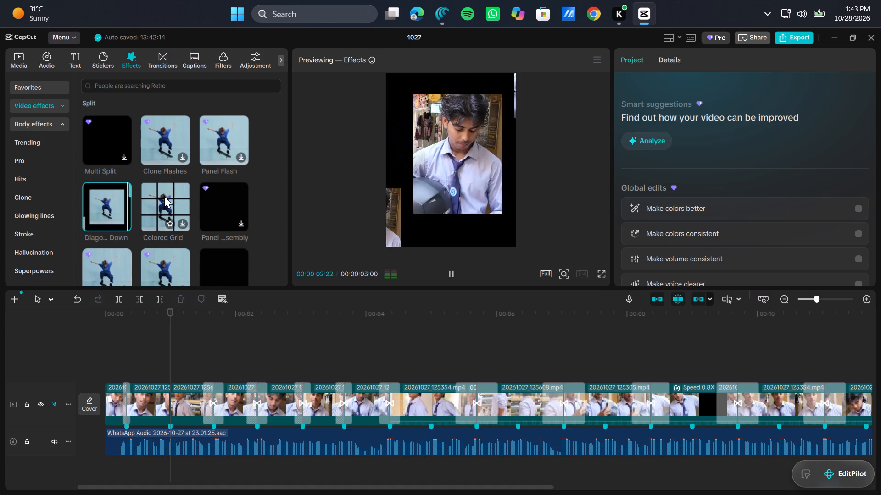
{"action": "scroll", "coordinate": [188, 203], "scroll_direction": "down", "scroll_amount": 1}
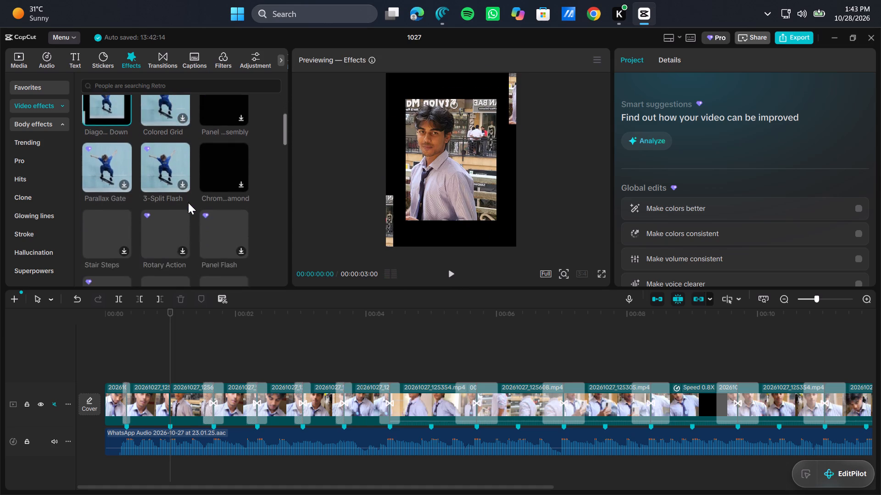
{"action": "scroll", "coordinate": [188, 203], "scroll_direction": "down", "scroll_amount": 1}
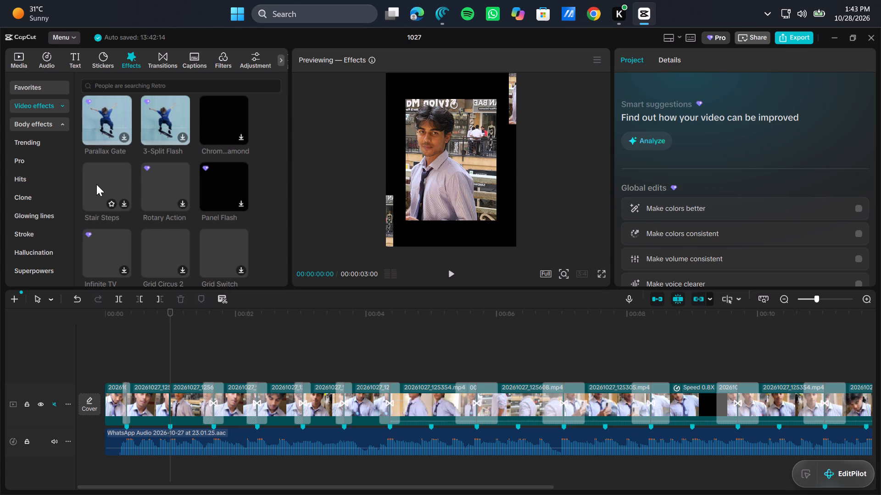
{"action": "scroll", "coordinate": [96, 184], "scroll_direction": "down", "scroll_amount": 1}
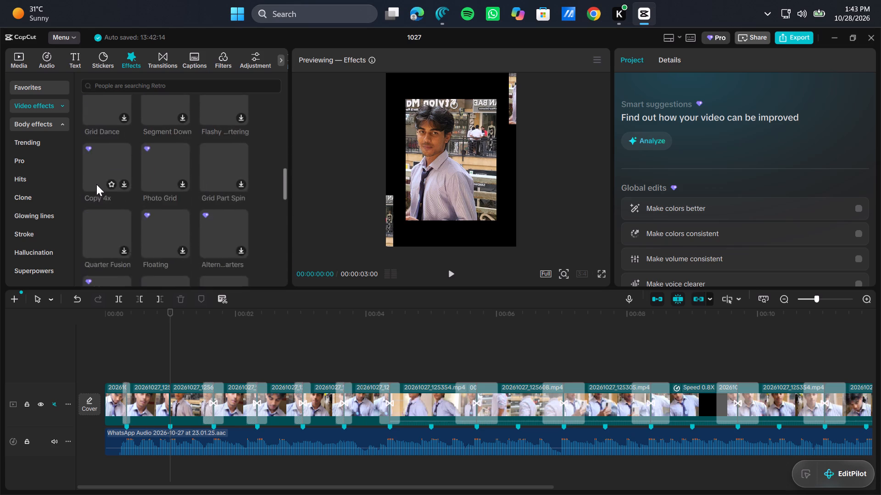
{"action": "scroll", "coordinate": [96, 184], "scroll_direction": "down", "scroll_amount": 1}
{"action": "scroll", "coordinate": [158, 231], "scroll_direction": "down", "scroll_amount": 1}
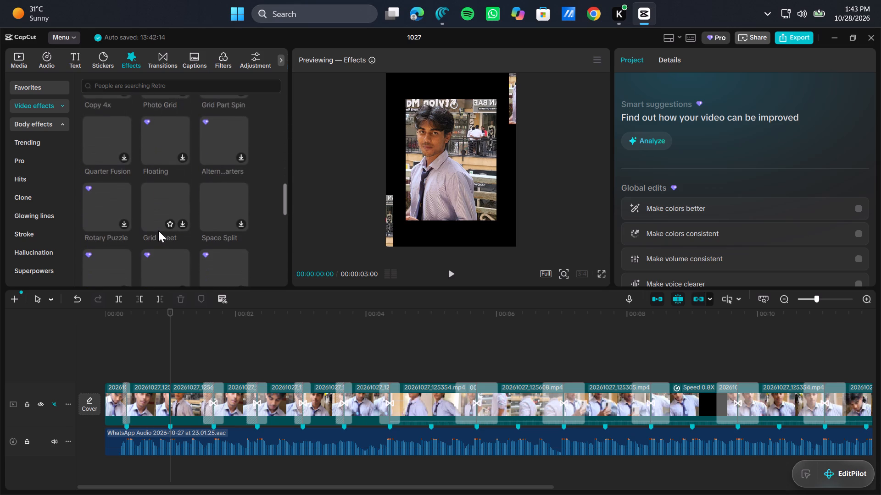
{"action": "scroll", "coordinate": [158, 231], "scroll_direction": "down", "scroll_amount": 1}
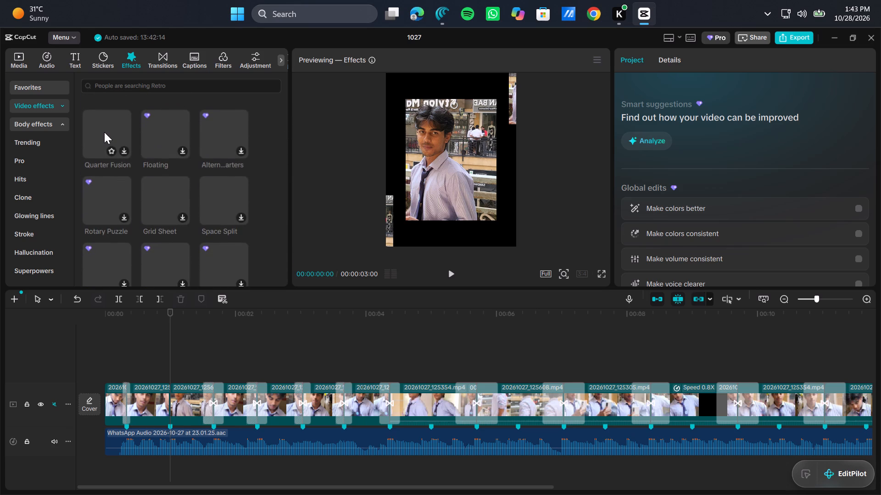
Preview the Trending body effects Neon Figure and Figure Glare, and look through the other Trending body effects.
{"action": "left_click", "coordinate": [35, 142]}
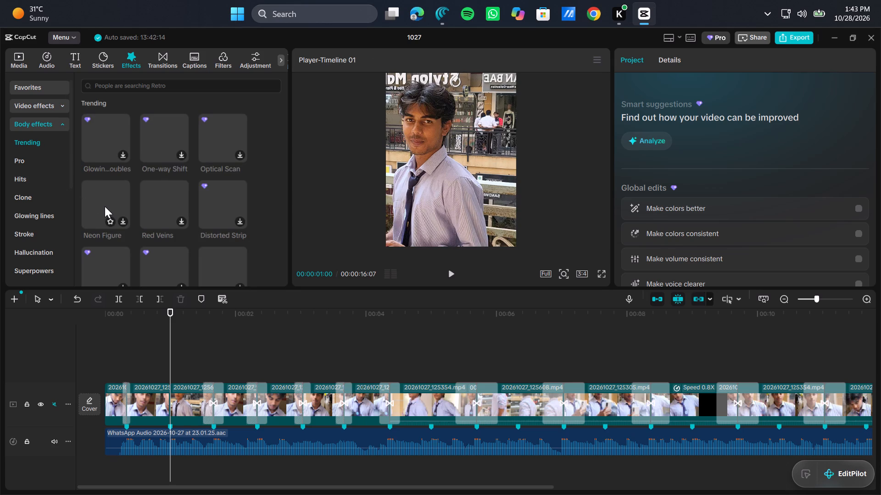
{"action": "double_click", "coordinate": [105, 206]}
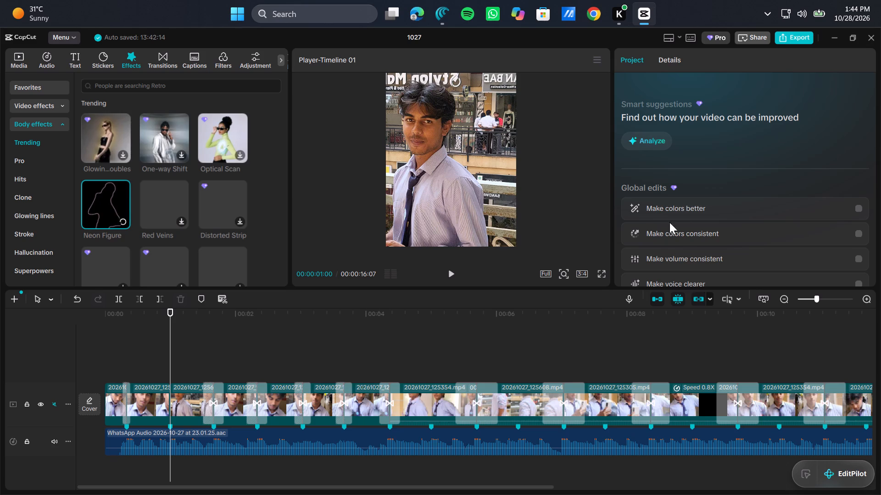
{"action": "scroll", "coordinate": [687, 212], "scroll_direction": "down", "scroll_amount": 1}
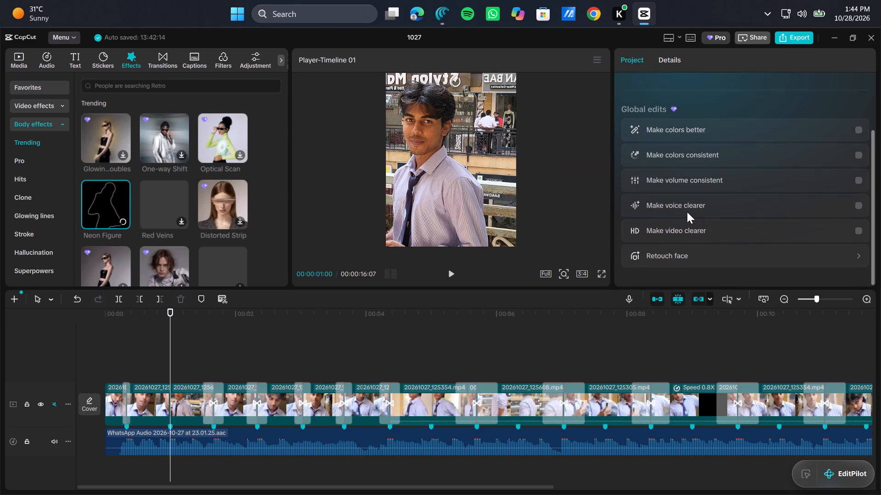
{"action": "scroll", "coordinate": [687, 212], "scroll_direction": "down", "scroll_amount": 1}
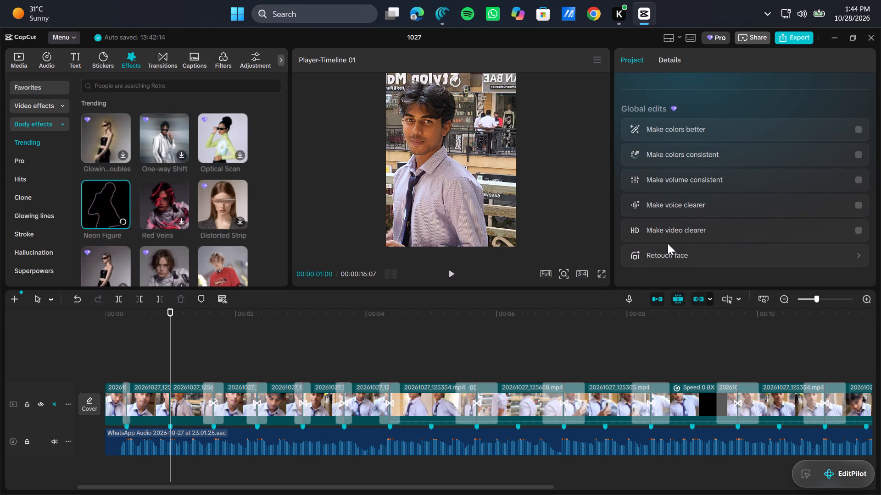
{"action": "scroll", "coordinate": [656, 207], "scroll_direction": "up", "scroll_amount": 1}
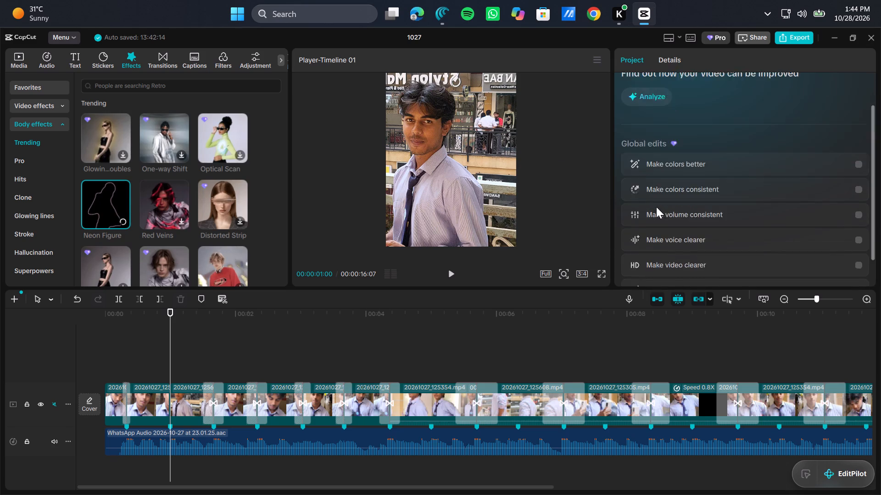
{"action": "scroll", "coordinate": [656, 207], "scroll_direction": "up", "scroll_amount": 2}
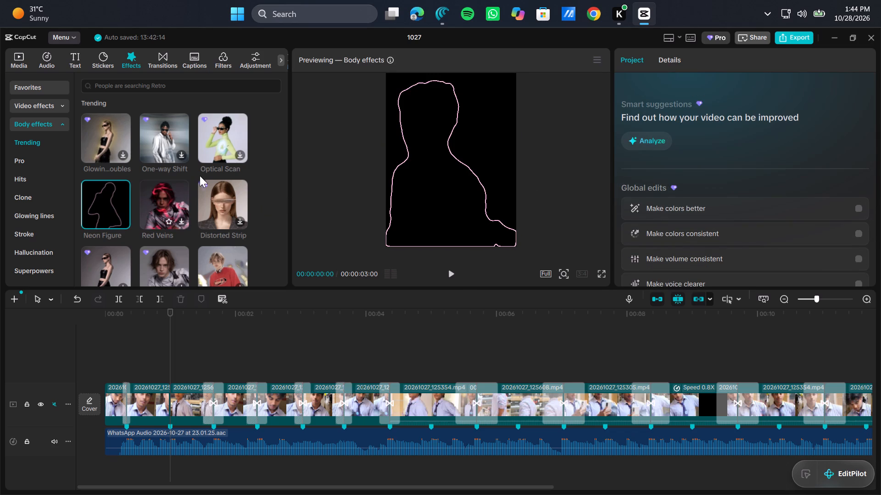
{"action": "left_click", "coordinate": [159, 209]}
{"action": "scroll", "coordinate": [159, 209], "scroll_direction": "down", "scroll_amount": 1}
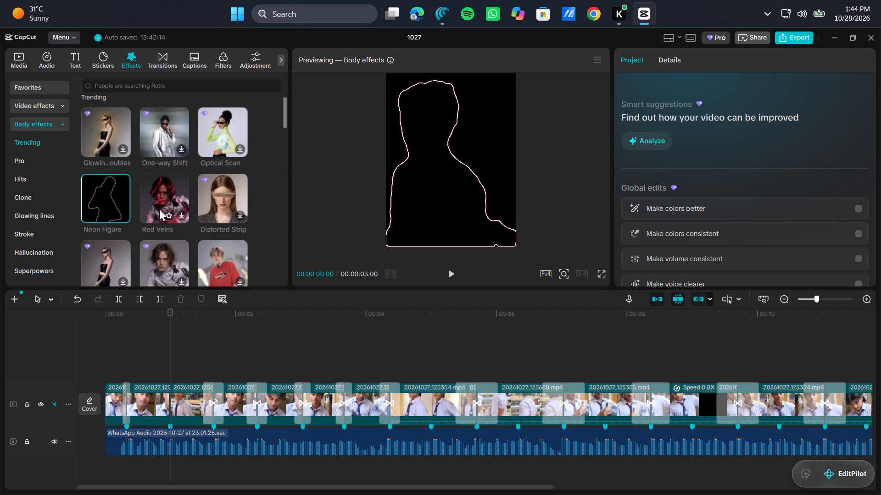
{"action": "scroll", "coordinate": [159, 209], "scroll_direction": "down", "scroll_amount": 1}
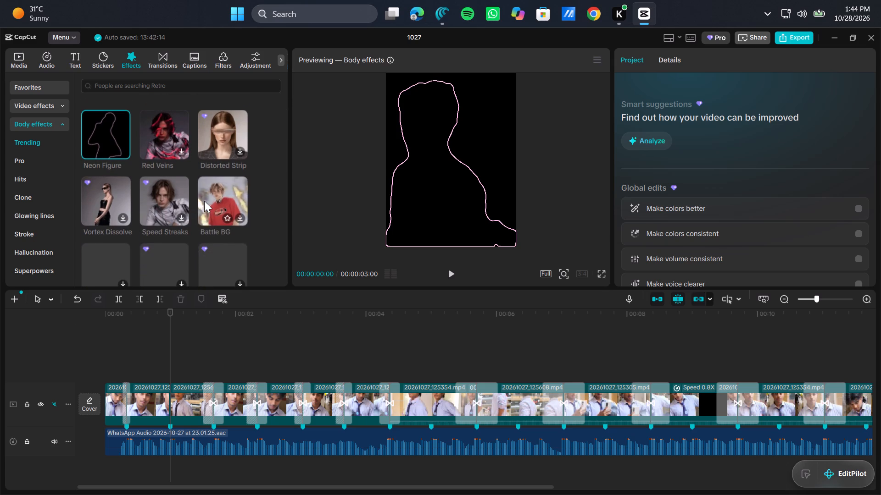
{"action": "scroll", "coordinate": [208, 201], "scroll_direction": "down", "scroll_amount": 1}
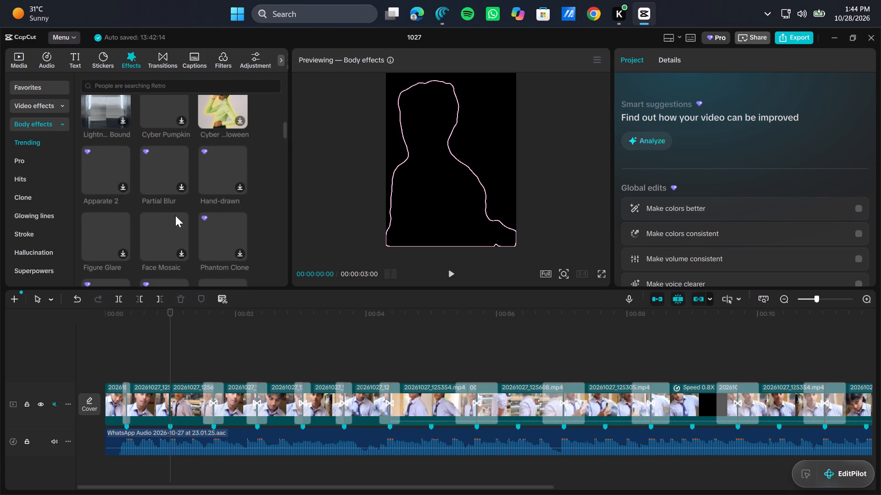
{"action": "double_click", "coordinate": [102, 232]}
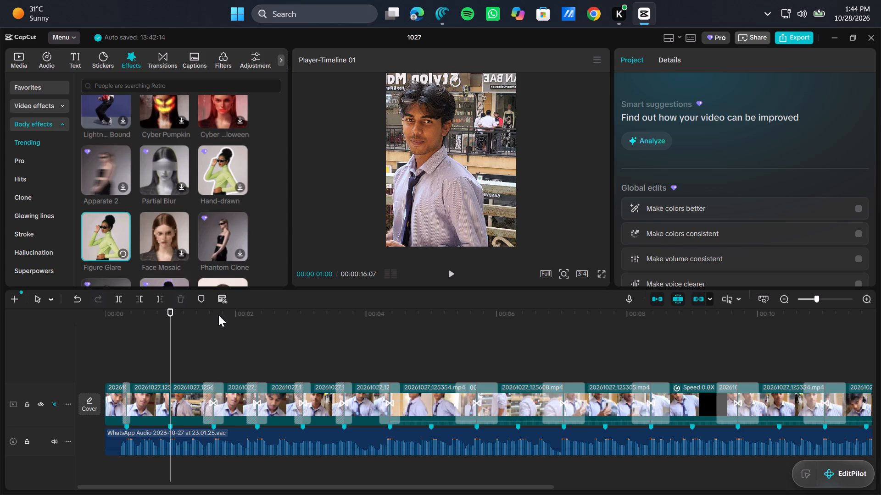
Look through the remaining body effect categories, including Mask, Selfie, Funny faces and Dark.
{"action": "scroll", "coordinate": [36, 215], "scroll_direction": "down", "scroll_amount": 1}
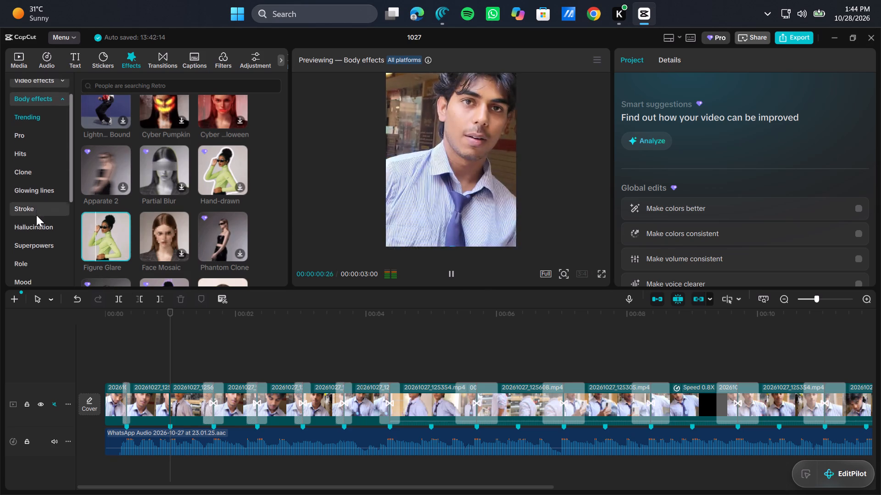
{"action": "scroll", "coordinate": [36, 215], "scroll_direction": "down", "scroll_amount": 3}
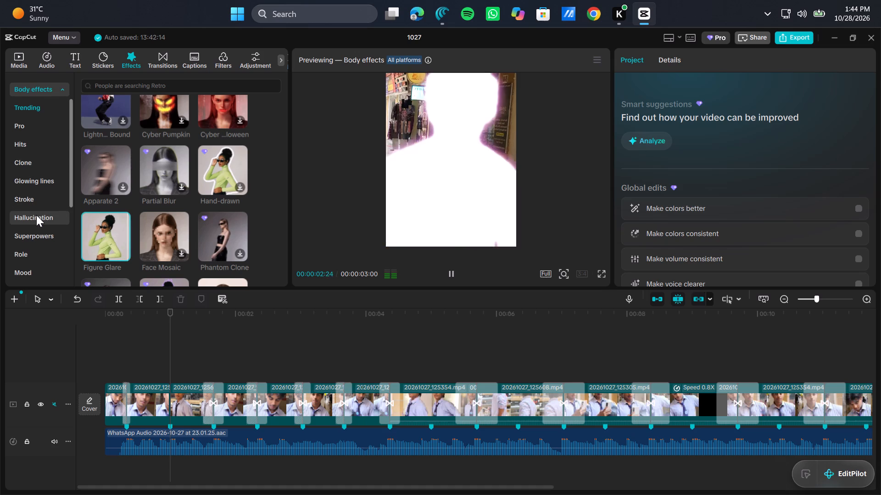
{"action": "scroll", "coordinate": [36, 215], "scroll_direction": "down", "scroll_amount": 1}
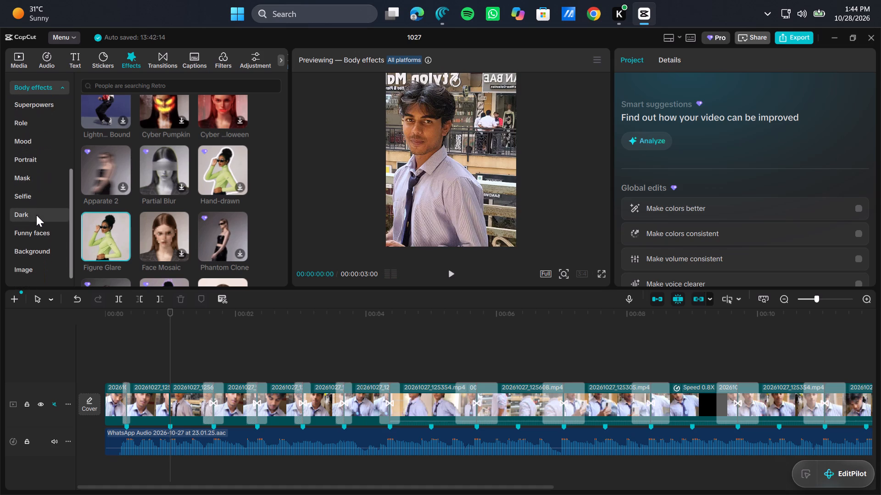
{"action": "scroll", "coordinate": [36, 215], "scroll_direction": "down", "scroll_amount": 1}
{"action": "left_click", "coordinate": [33, 176]}
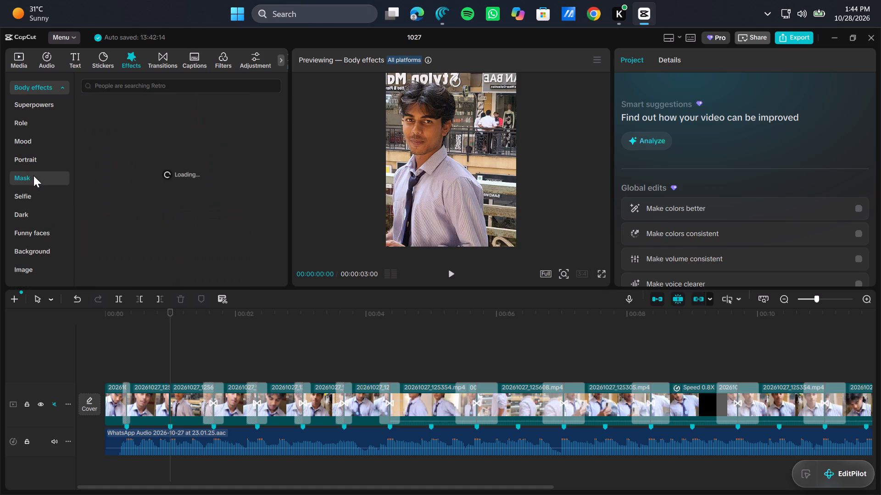
{"action": "left_click", "coordinate": [33, 197]}
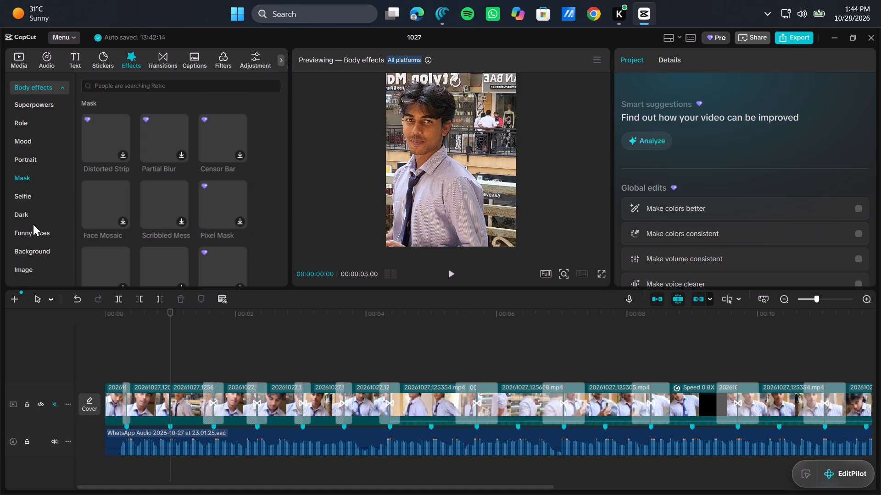
{"action": "left_click", "coordinate": [33, 224]}
{"action": "left_click", "coordinate": [34, 215]}
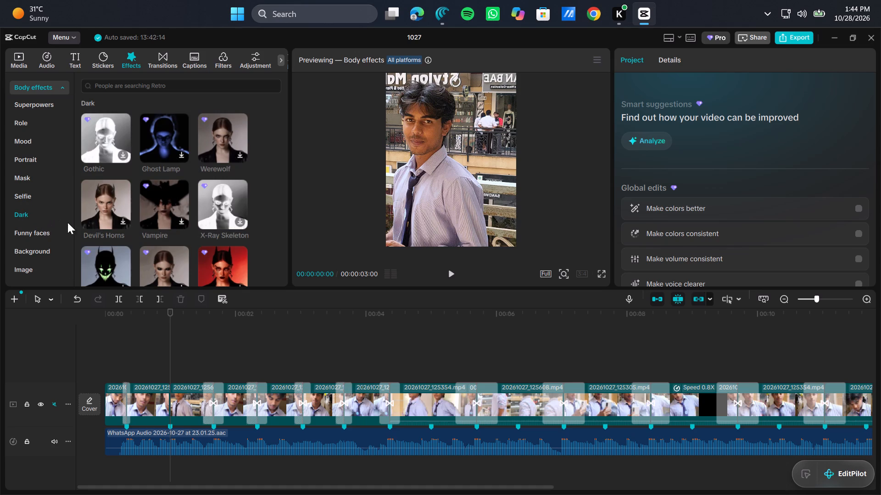
{"action": "scroll", "coordinate": [47, 234], "scroll_direction": "down", "scroll_amount": 1}
Browse the Distortion transitions and preview Heart Diffusion and Viscous Jump.
{"action": "left_click", "coordinate": [171, 61]}
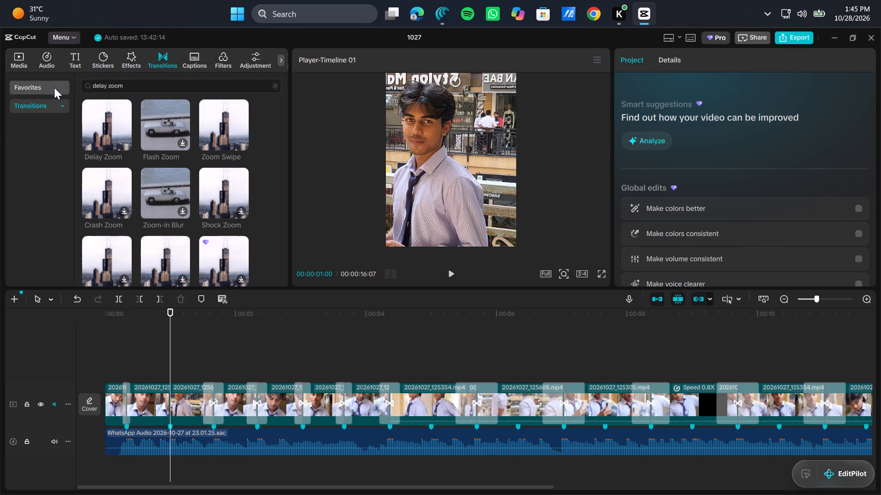
{"action": "left_click", "coordinate": [55, 108]}
{"action": "scroll", "coordinate": [46, 231], "scroll_direction": "down", "scroll_amount": 5}
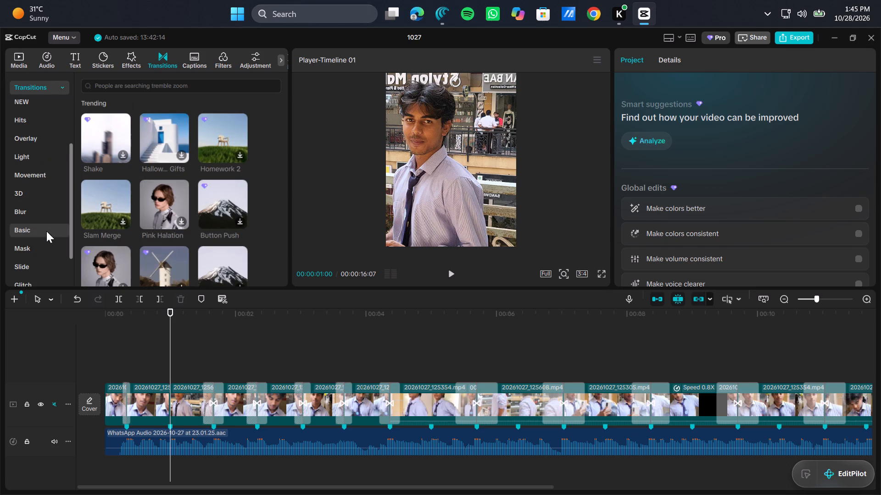
{"action": "scroll", "coordinate": [46, 231], "scroll_direction": "down", "scroll_amount": 2}
{"action": "left_click", "coordinate": [32, 275]}
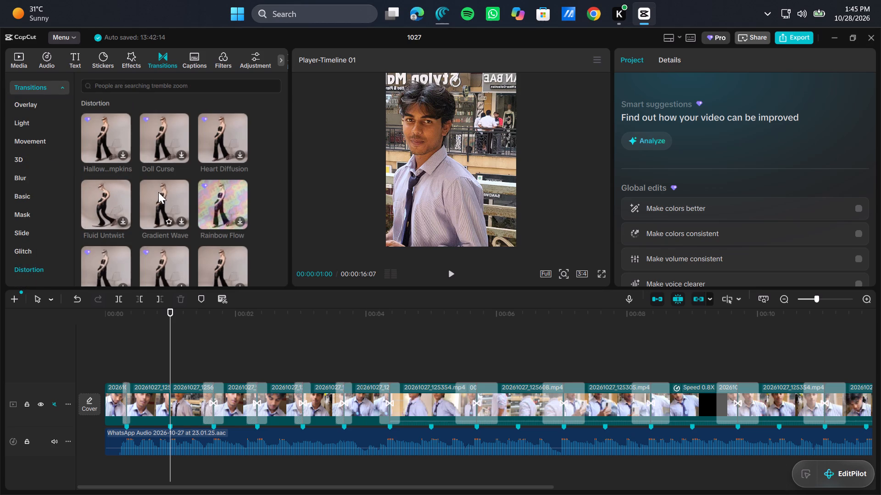
{"action": "double_click", "coordinate": [209, 136]}
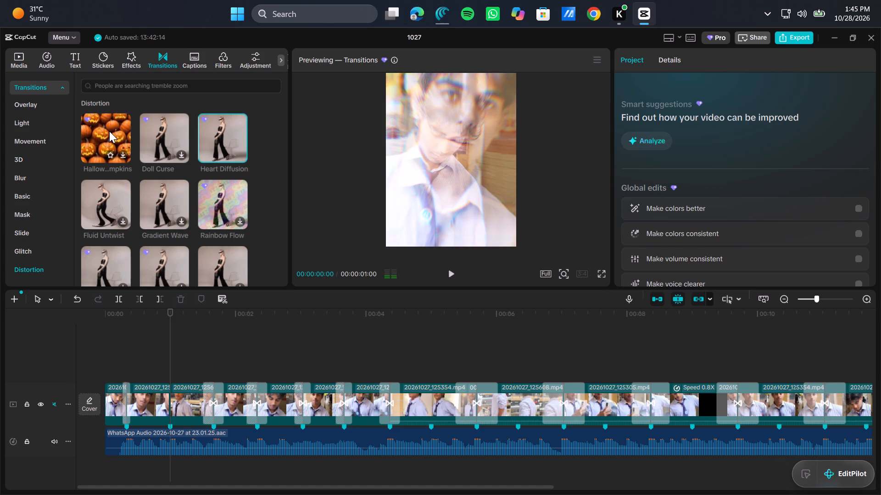
{"action": "scroll", "coordinate": [235, 202], "scroll_direction": "down", "scroll_amount": 1}
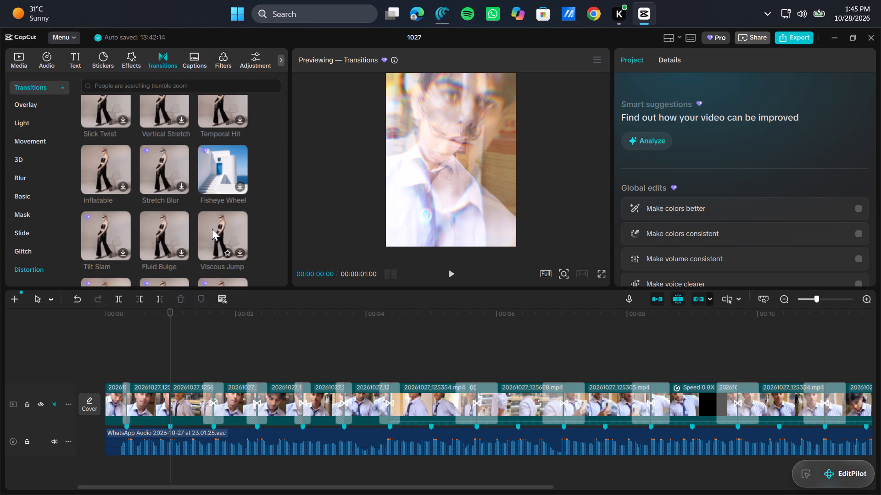
{"action": "scroll", "coordinate": [212, 229], "scroll_direction": "down", "scroll_amount": 1}
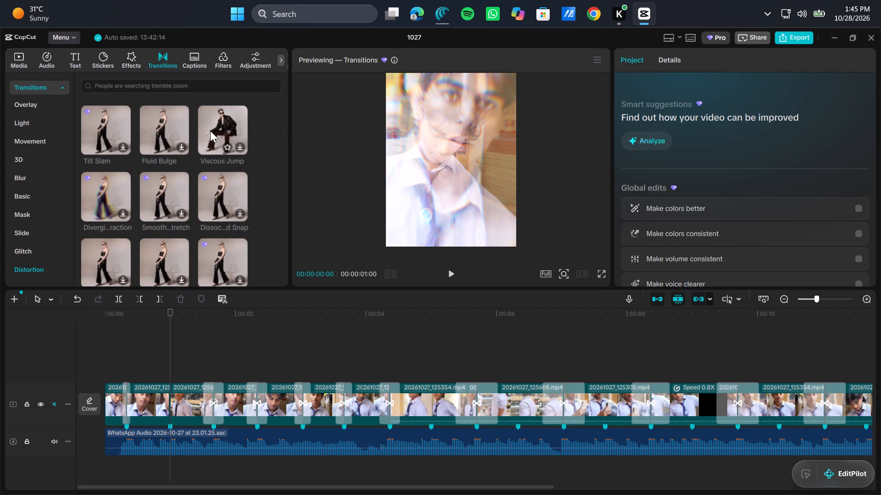
{"action": "double_click", "coordinate": [222, 109]}
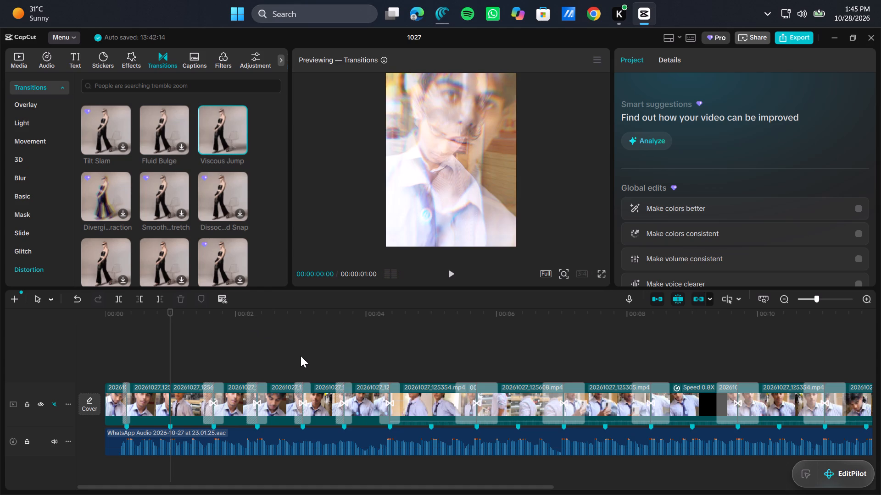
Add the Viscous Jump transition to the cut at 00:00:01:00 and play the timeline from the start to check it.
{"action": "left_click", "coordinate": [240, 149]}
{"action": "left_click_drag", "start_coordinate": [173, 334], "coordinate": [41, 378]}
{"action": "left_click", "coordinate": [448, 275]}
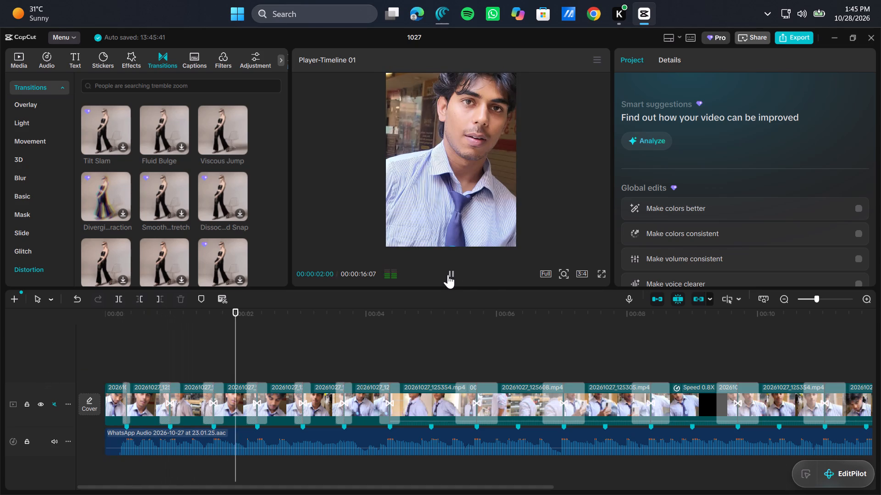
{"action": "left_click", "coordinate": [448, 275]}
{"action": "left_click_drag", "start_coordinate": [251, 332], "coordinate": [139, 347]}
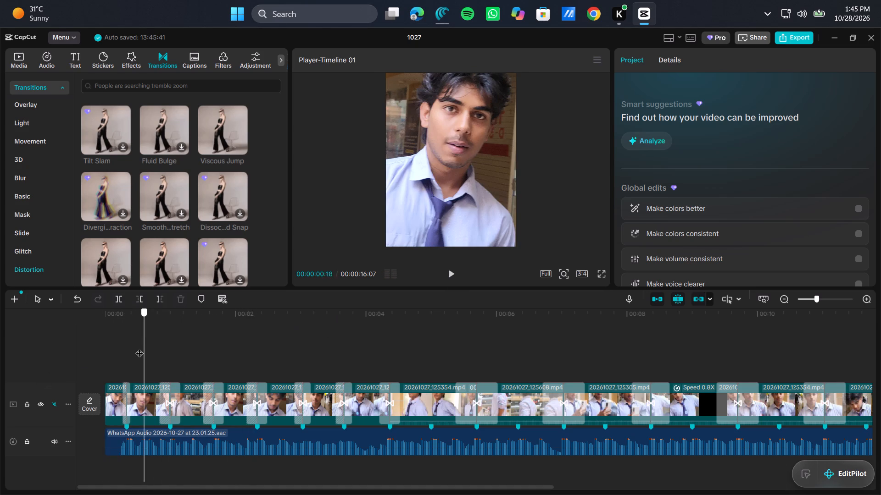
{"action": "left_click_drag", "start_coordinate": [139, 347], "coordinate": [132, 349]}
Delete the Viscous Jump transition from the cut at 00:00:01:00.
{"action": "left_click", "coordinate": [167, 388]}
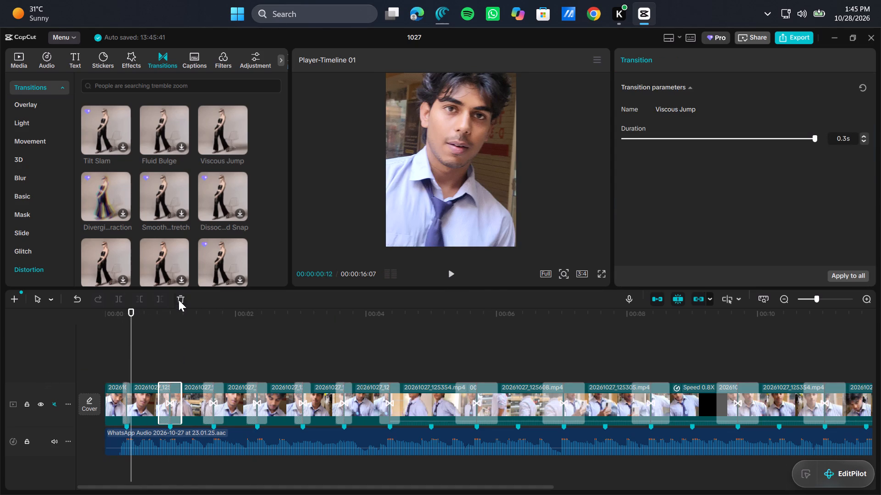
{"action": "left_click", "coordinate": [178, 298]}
Park the playhead on the cut at 00:00:01:00 and preview Distortion transitions, including Spiral Swap and Wave Distortion.
{"action": "left_click_drag", "start_coordinate": [128, 332], "coordinate": [170, 328]}
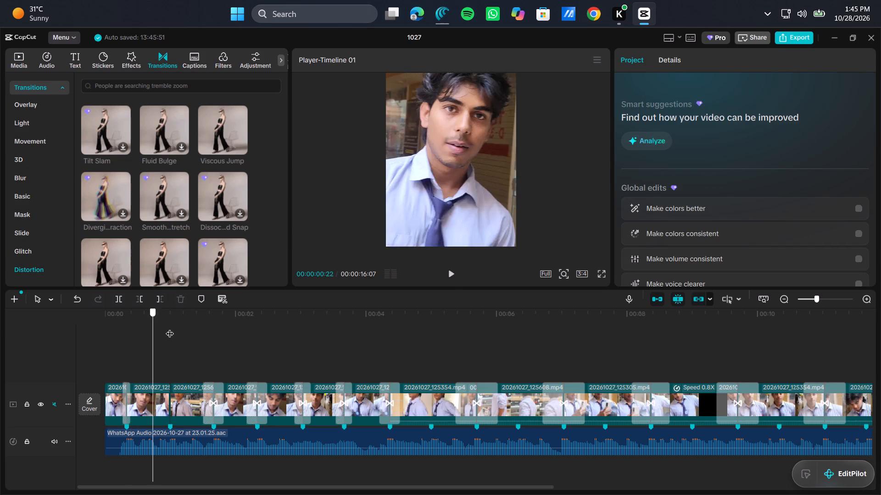
{"action": "left_click_drag", "start_coordinate": [170, 328], "coordinate": [170, 330]}
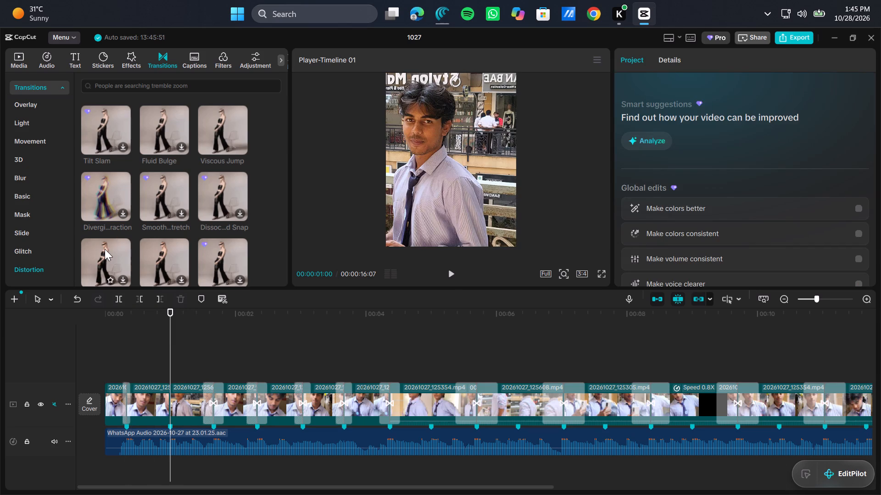
{"action": "left_click", "coordinate": [105, 249]}
{"action": "scroll", "coordinate": [155, 234], "scroll_direction": "down", "scroll_amount": 1}
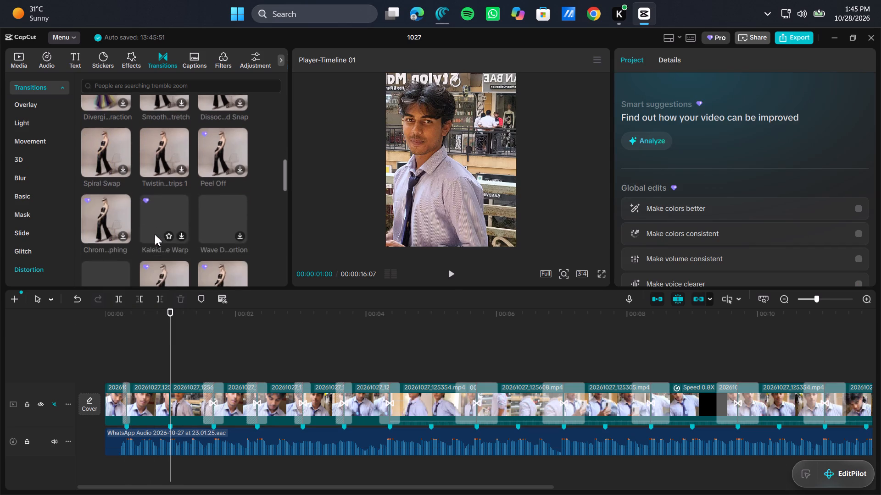
{"action": "scroll", "coordinate": [155, 234], "scroll_direction": "down", "scroll_amount": 1}
{"action": "double_click", "coordinate": [112, 143]}
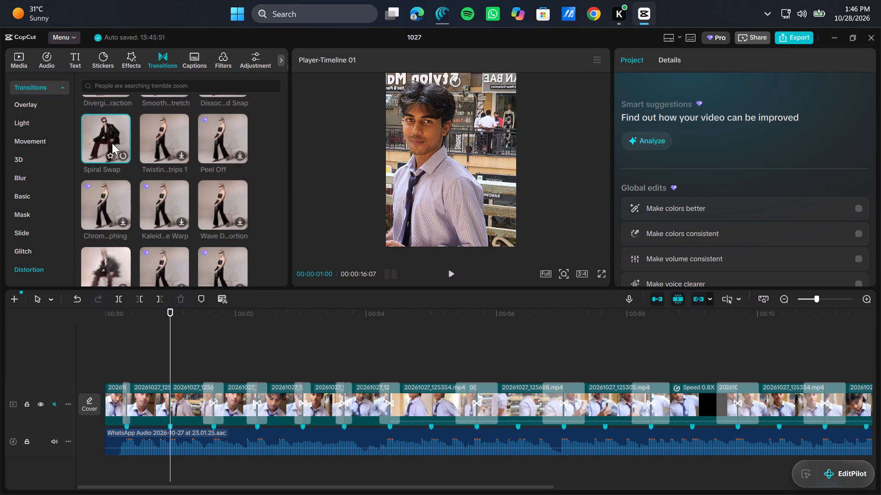
{"action": "double_click", "coordinate": [163, 128]}
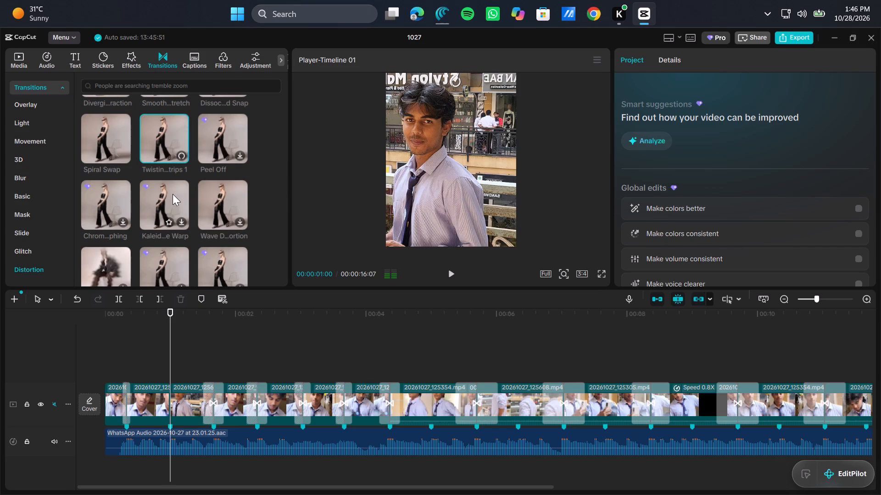
{"action": "double_click", "coordinate": [223, 198]}
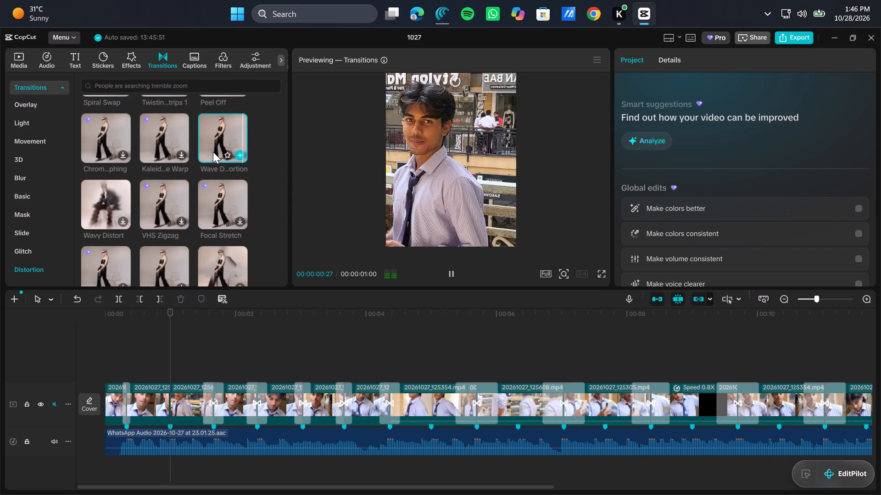
Preview the Paradise Pulse, Soul Signal, Signal Glitch and Jagged Waves transitions in the Distortion category.
{"action": "scroll", "coordinate": [187, 209], "scroll_direction": "down", "scroll_amount": 1}
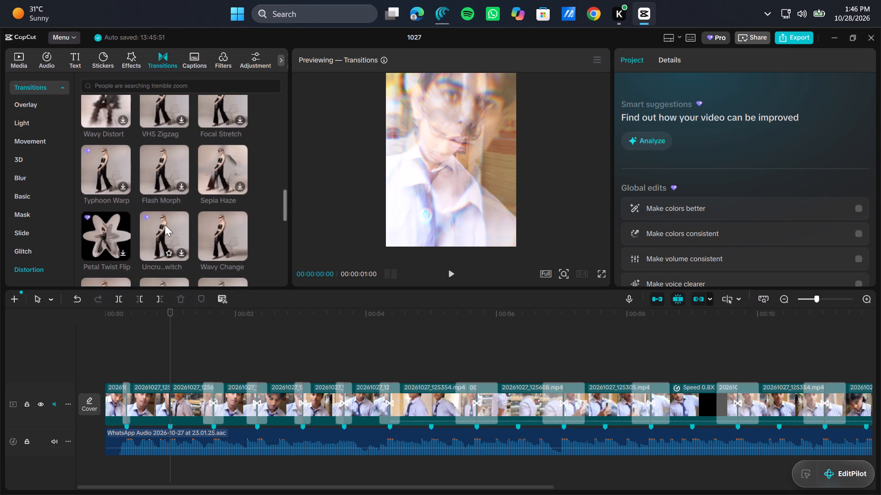
{"action": "scroll", "coordinate": [206, 193], "scroll_direction": "down", "scroll_amount": 1}
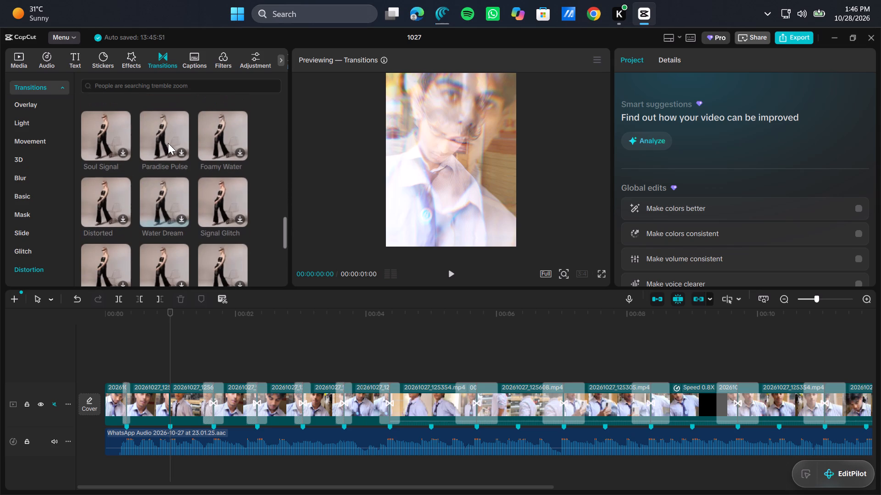
{"action": "double_click", "coordinate": [155, 121]}
{"action": "double_click", "coordinate": [117, 124]}
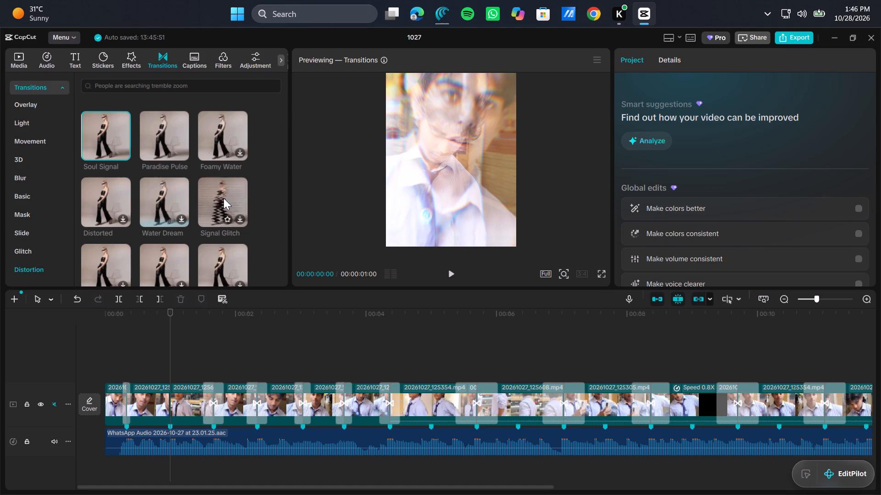
{"action": "scroll", "coordinate": [193, 206], "scroll_direction": "down", "scroll_amount": 1}
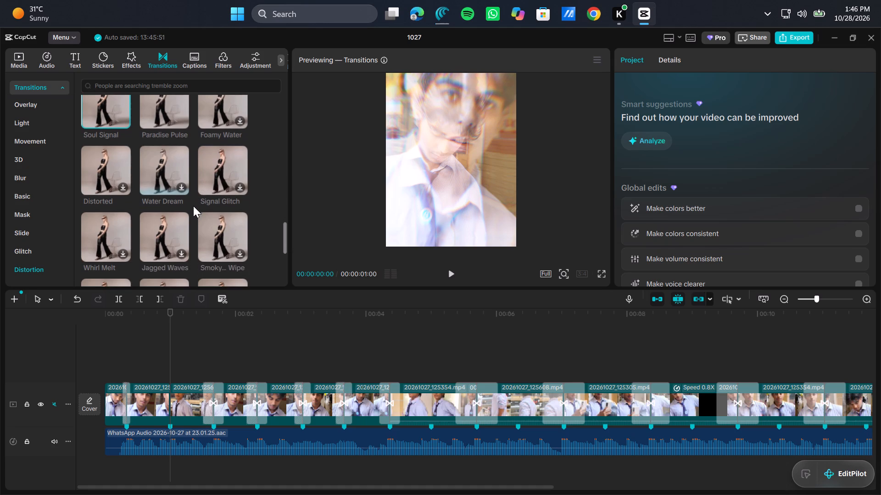
{"action": "scroll", "coordinate": [193, 206], "scroll_direction": "down", "scroll_amount": 1}
{"action": "double_click", "coordinate": [216, 166]}
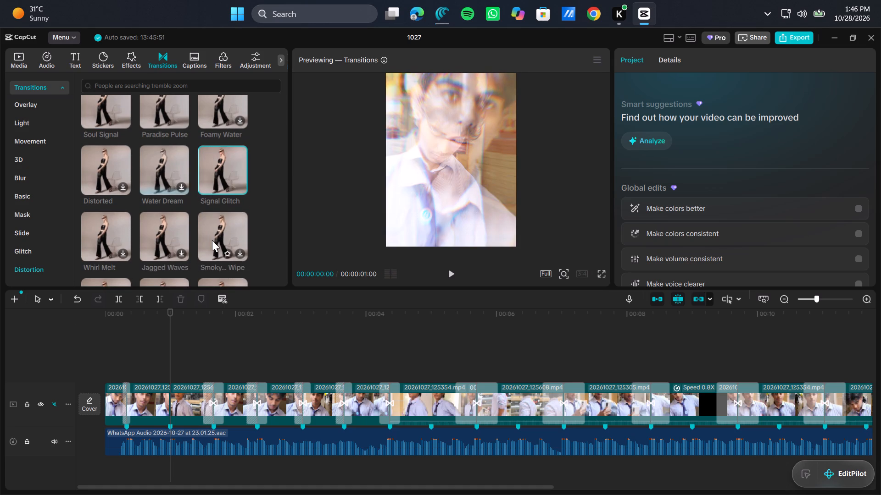
{"action": "scroll", "coordinate": [212, 240], "scroll_direction": "down", "scroll_amount": 1}
{"action": "scroll", "coordinate": [212, 240], "scroll_direction": "up", "scroll_amount": 1}
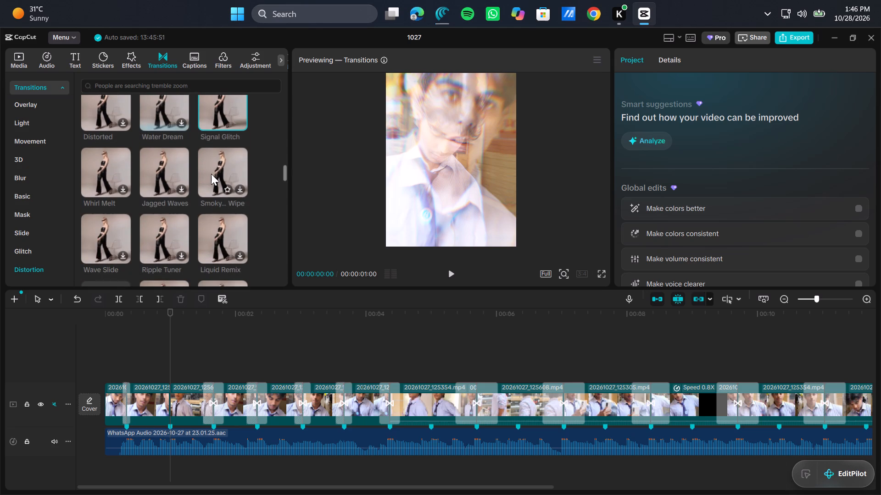
{"action": "double_click", "coordinate": [151, 174]}
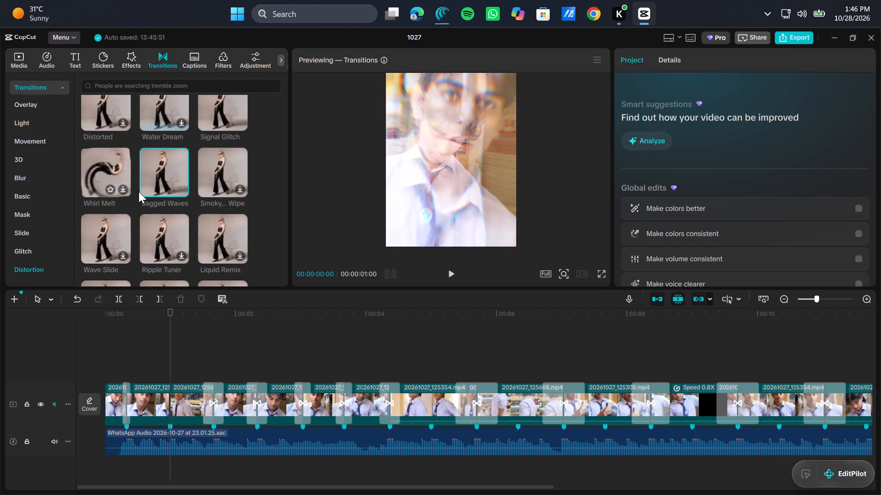
Preview the Echo Bulge transition and look through the Distortion transitions beyond it, past Bright Morph and Bullseye Pulse.
{"action": "scroll", "coordinate": [221, 236], "scroll_direction": "down", "scroll_amount": 1}
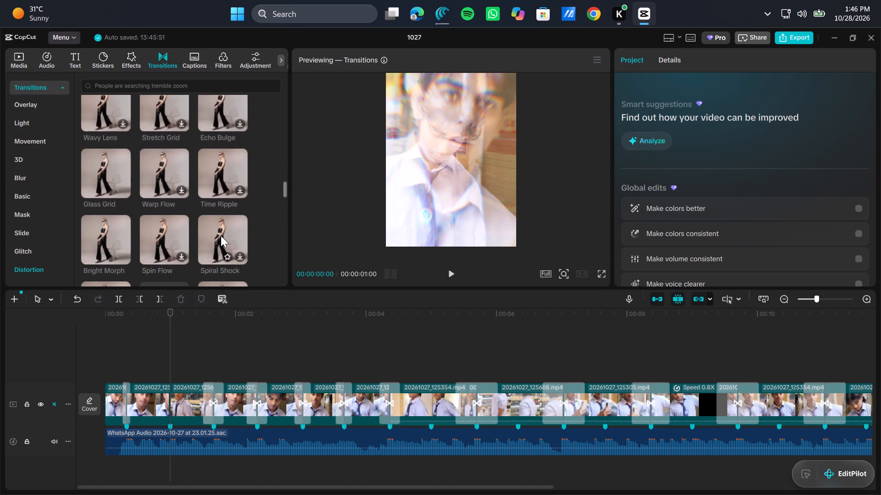
{"action": "scroll", "coordinate": [221, 236], "scroll_direction": "down", "scroll_amount": 1}
{"action": "double_click", "coordinate": [214, 107]}
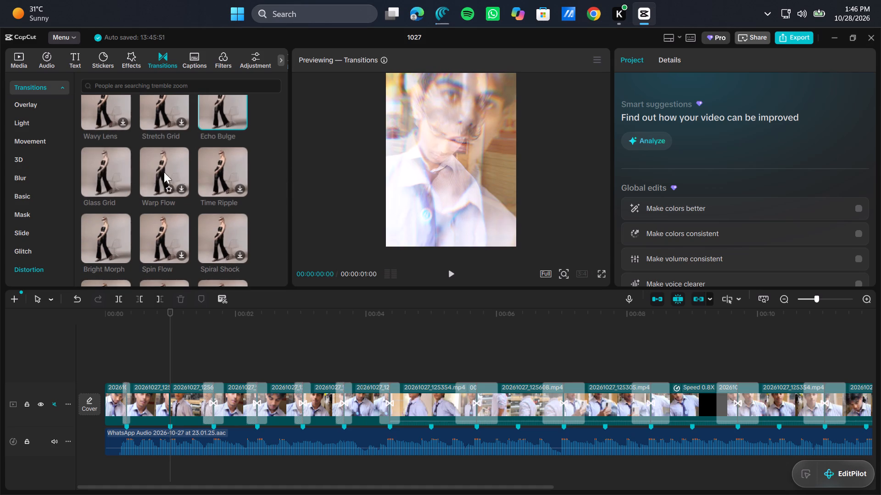
{"action": "scroll", "coordinate": [212, 170], "scroll_direction": "down", "scroll_amount": 1}
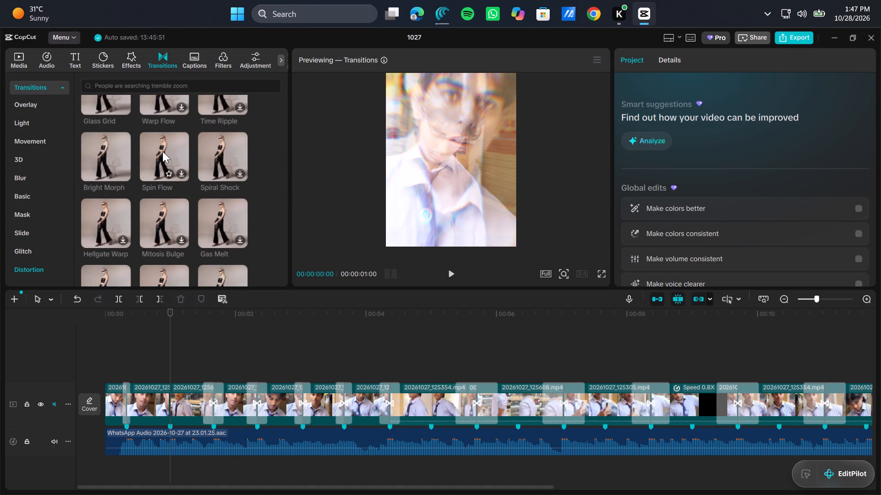
{"action": "scroll", "coordinate": [112, 151], "scroll_direction": "down", "scroll_amount": 1}
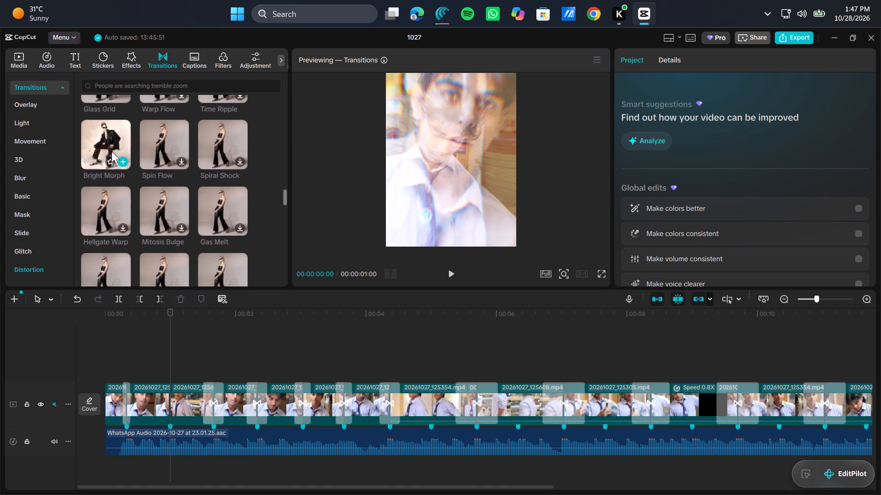
{"action": "scroll", "coordinate": [112, 151], "scroll_direction": "down", "scroll_amount": 1}
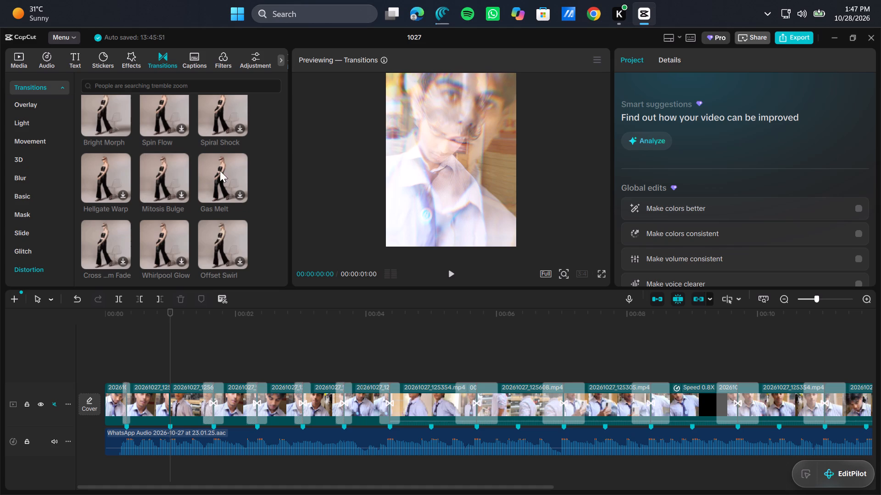
{"action": "scroll", "coordinate": [230, 169], "scroll_direction": "down", "scroll_amount": 1}
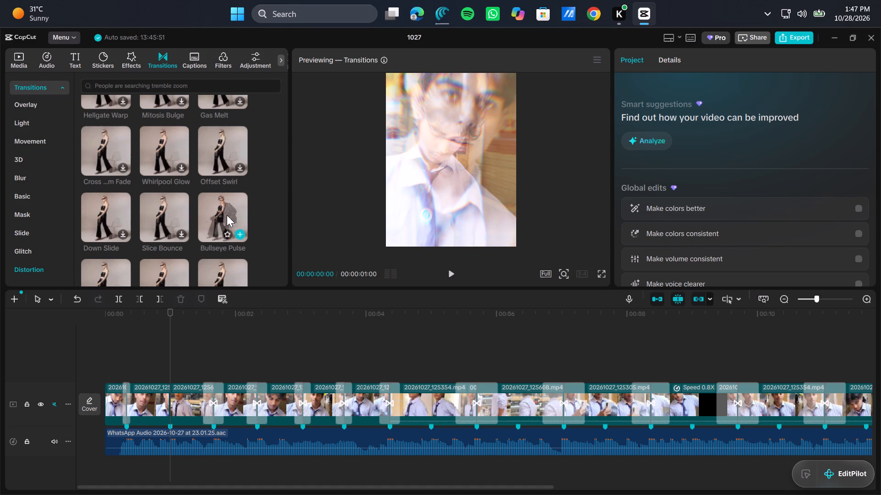
{"action": "scroll", "coordinate": [227, 215], "scroll_direction": "down", "scroll_amount": 1}
{"action": "scroll", "coordinate": [227, 215], "scroll_direction": "up", "scroll_amount": 1}
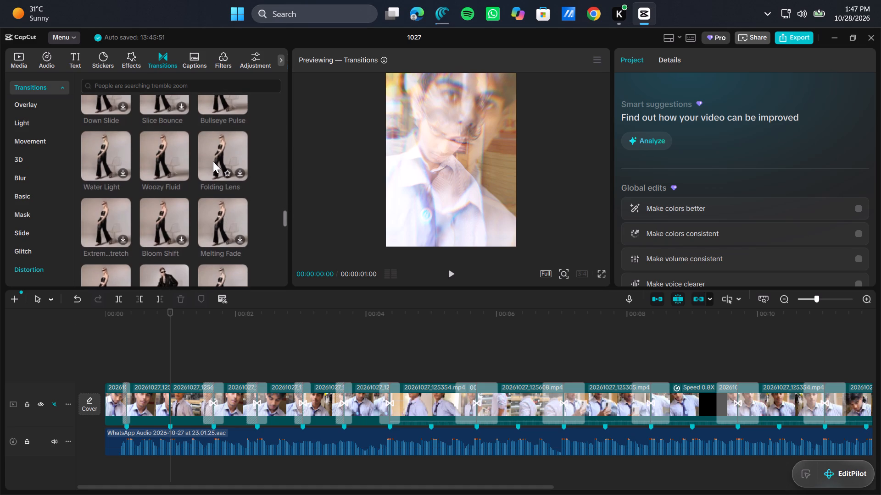
Compare previews of the Woozy Fluid and Melting Fade transitions, replaying Woozy Fluid.
{"action": "left_click", "coordinate": [179, 154]}
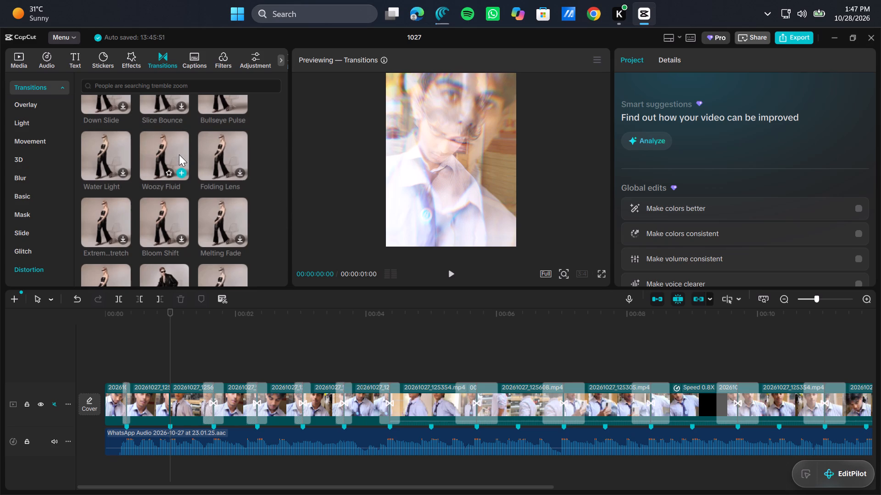
{"action": "double_click", "coordinate": [164, 149]}
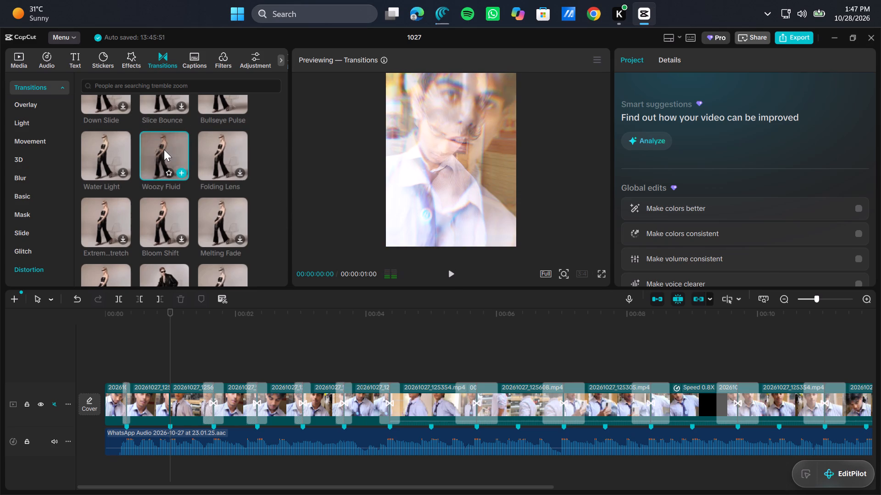
{"action": "double_click", "coordinate": [164, 149]}
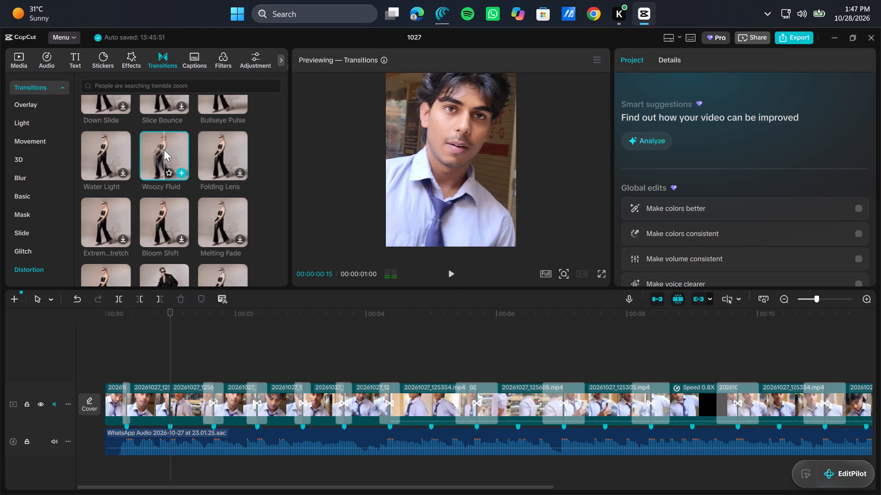
{"action": "left_click", "coordinate": [107, 146]}
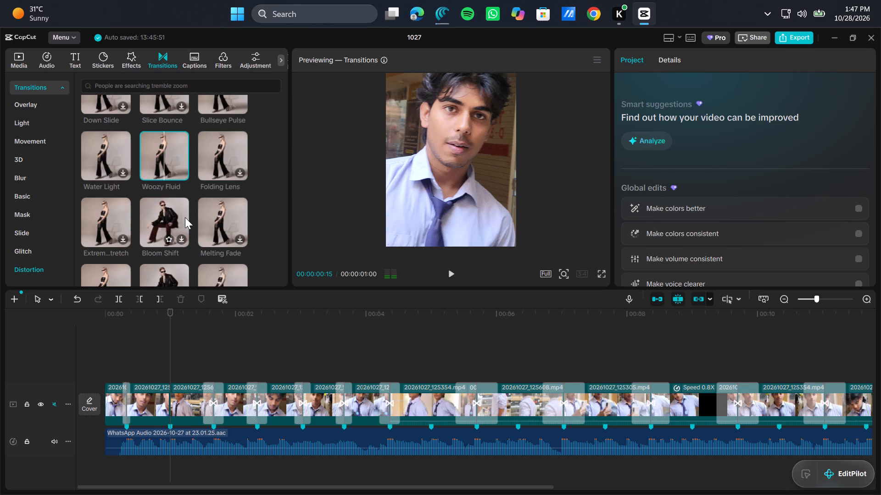
{"action": "double_click", "coordinate": [215, 222]}
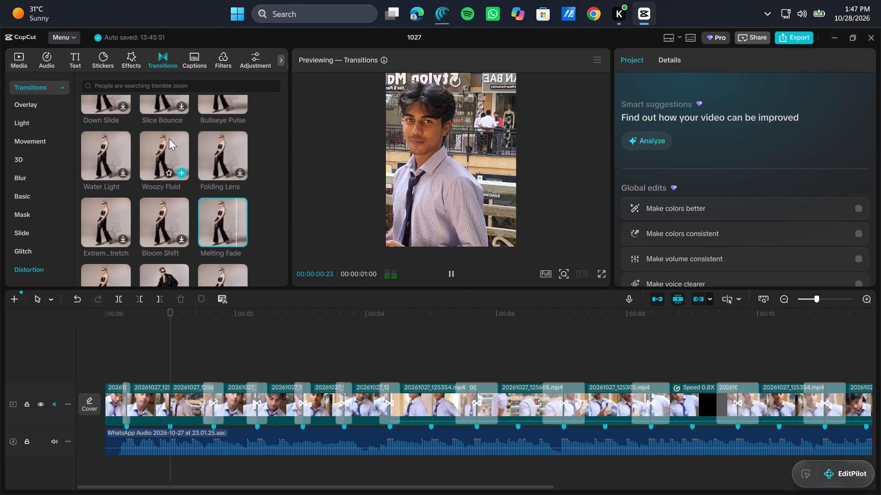
{"action": "double_click", "coordinate": [169, 138]}
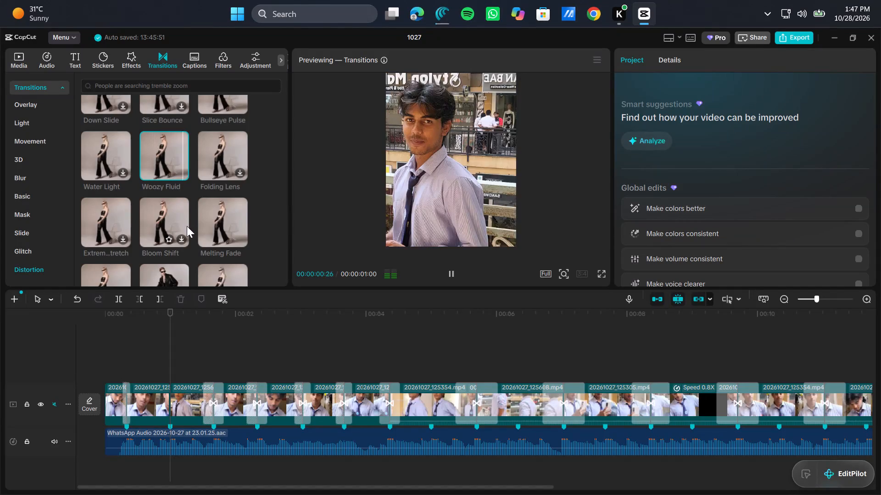
Preview the Liquid Swirl, Warp Slide and Woozy Fiber transitions in the Distortion category.
{"action": "scroll", "coordinate": [188, 227], "scroll_direction": "down", "scroll_amount": 1}
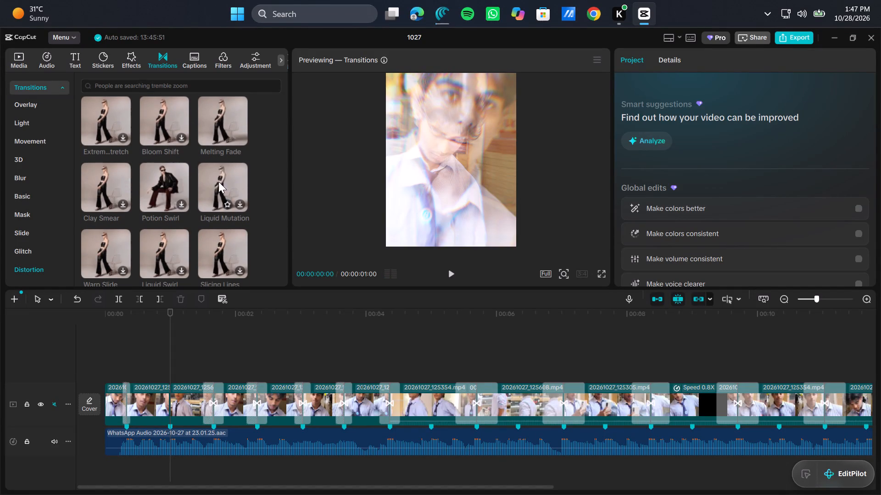
{"action": "scroll", "coordinate": [222, 188], "scroll_direction": "down", "scroll_amount": 1}
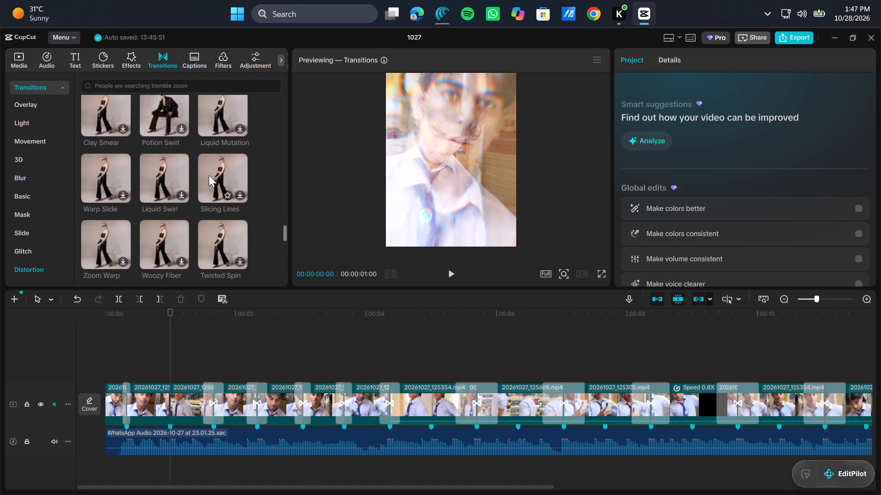
{"action": "double_click", "coordinate": [159, 169]}
{"action": "double_click", "coordinate": [112, 179]}
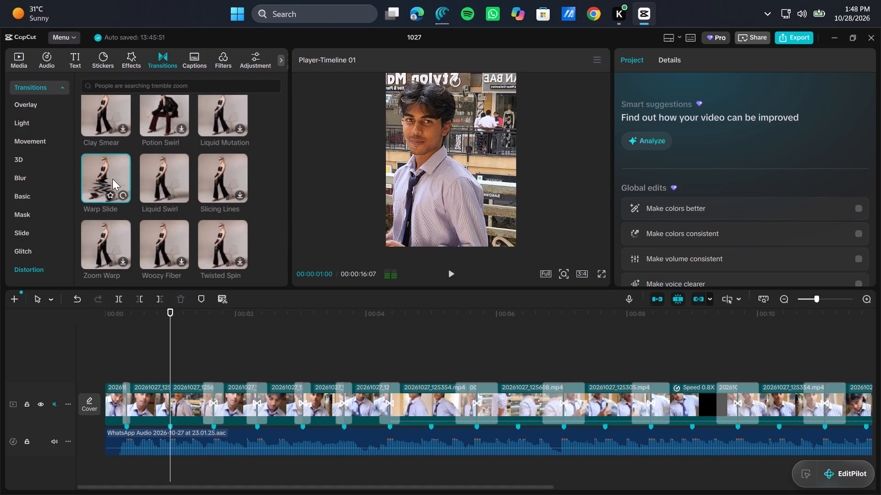
{"action": "double_click", "coordinate": [147, 233]}
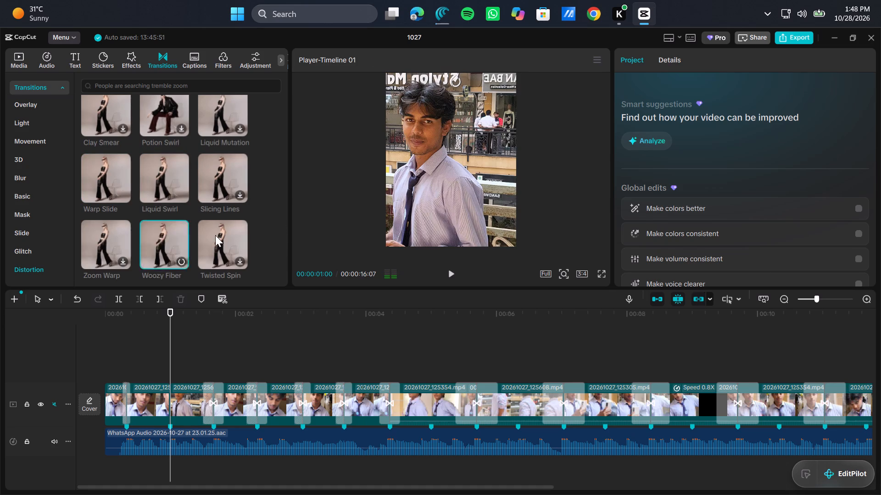
Preview the Glass ...action transition and look through the Distortion transitions beyond it, past Cyber Melt, Slice Shift and Punch Warp.
{"action": "scroll", "coordinate": [219, 235], "scroll_direction": "down", "scroll_amount": 1}
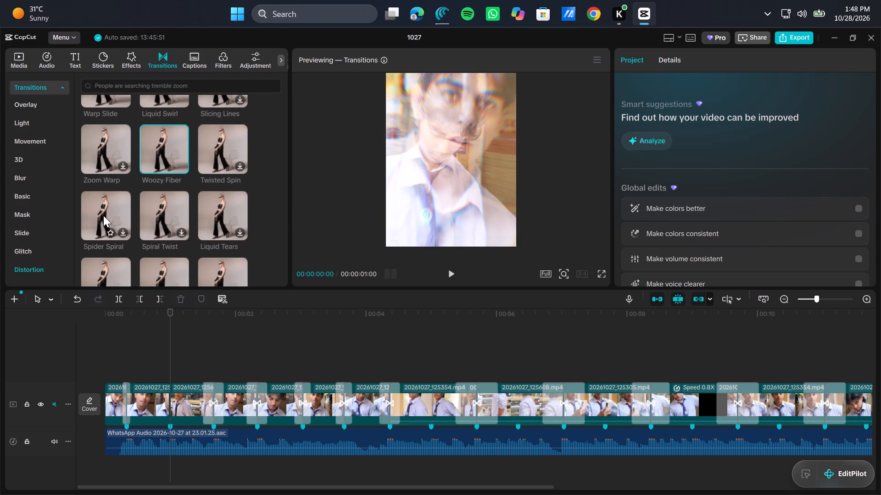
{"action": "scroll", "coordinate": [103, 215], "scroll_direction": "down", "scroll_amount": 1}
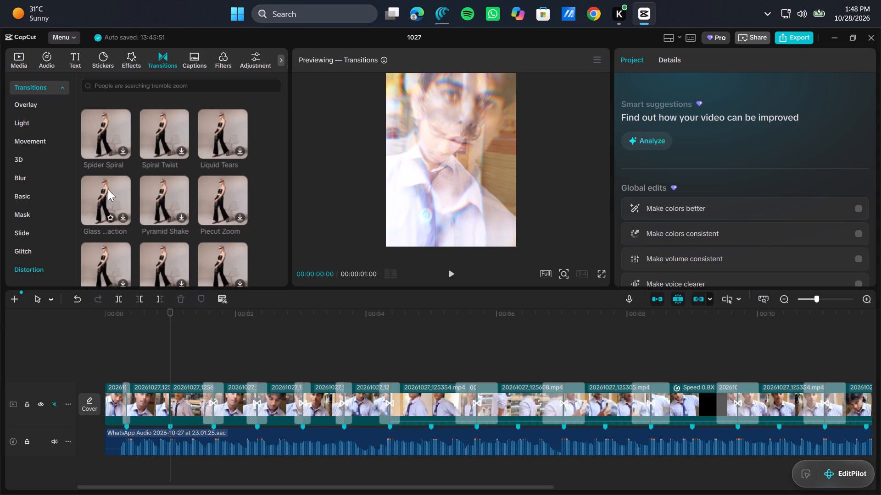
{"action": "double_click", "coordinate": [108, 189]}
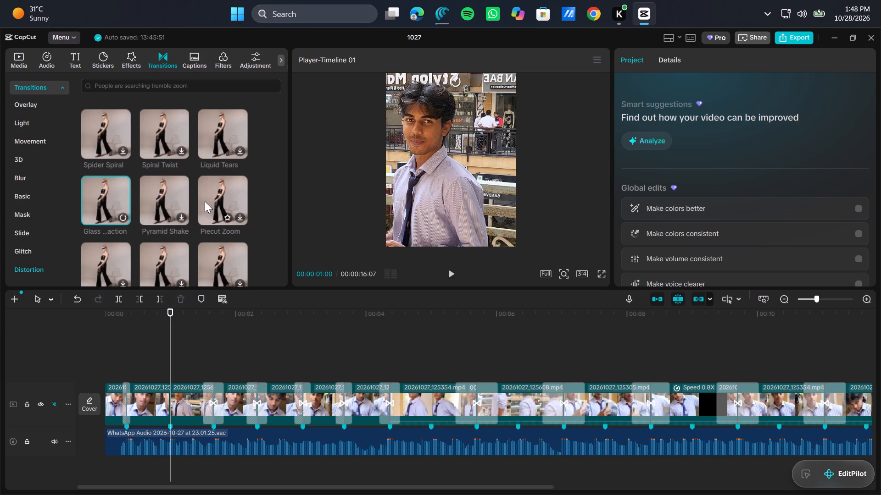
{"action": "scroll", "coordinate": [205, 201], "scroll_direction": "down", "scroll_amount": 1}
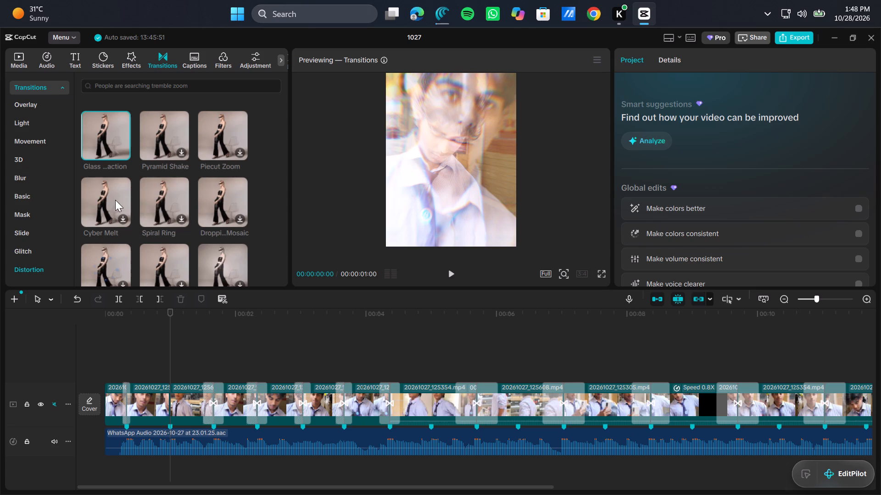
{"action": "scroll", "coordinate": [104, 200], "scroll_direction": "down", "scroll_amount": 1}
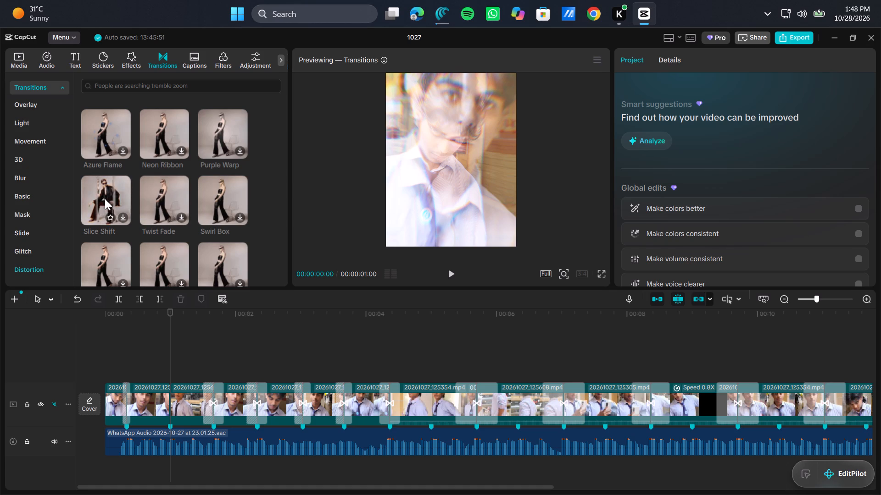
{"action": "scroll", "coordinate": [105, 198], "scroll_direction": "down", "scroll_amount": 1}
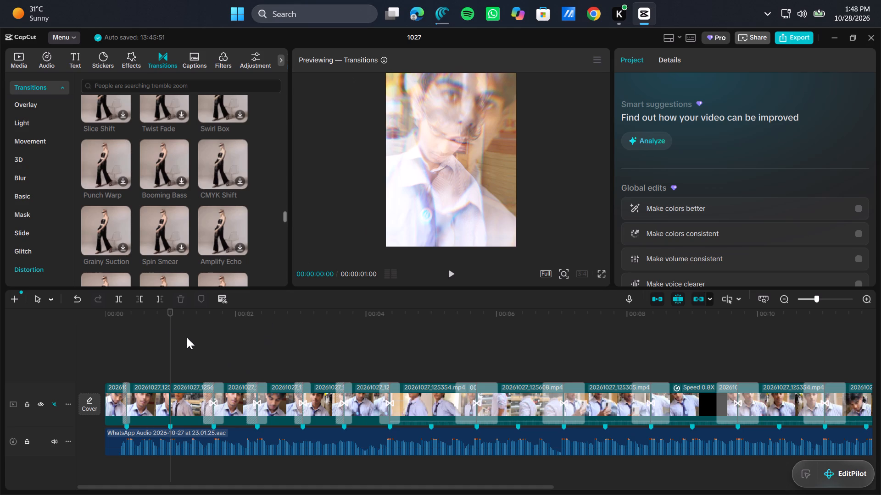
Play the whole edit from the beginning to the end, and replay its opening, pausing at 00:00:02:02.
{"action": "left_click", "coordinate": [175, 335]}
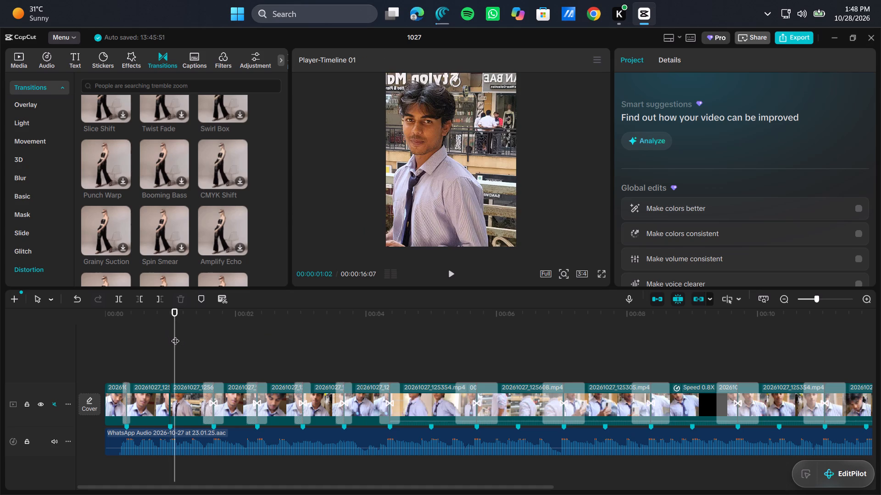
{"action": "left_click_drag", "start_coordinate": [175, 335], "coordinate": [61, 374]}
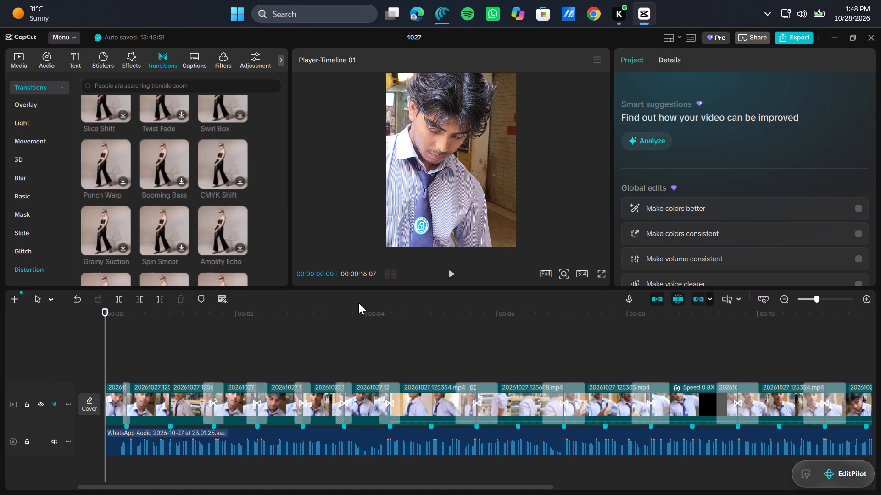
{"action": "left_click", "coordinate": [451, 275]}
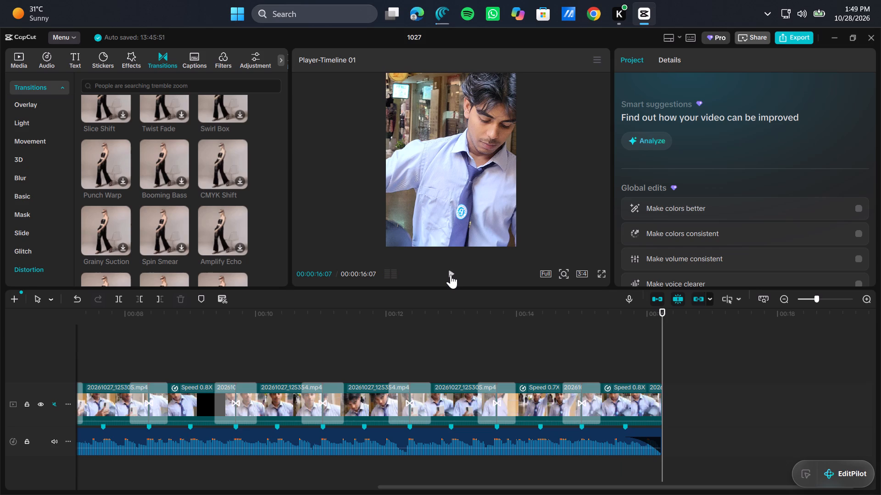
{"action": "left_click", "coordinate": [451, 275]}
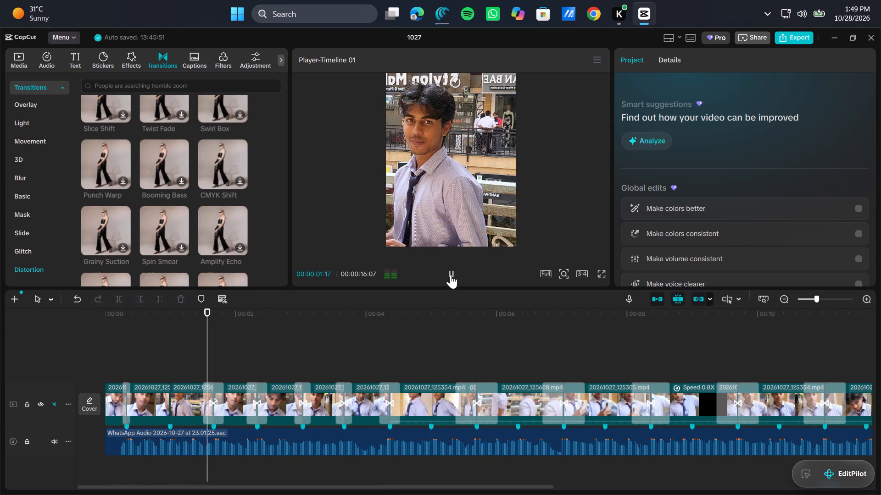
{"action": "left_click", "coordinate": [451, 275]}
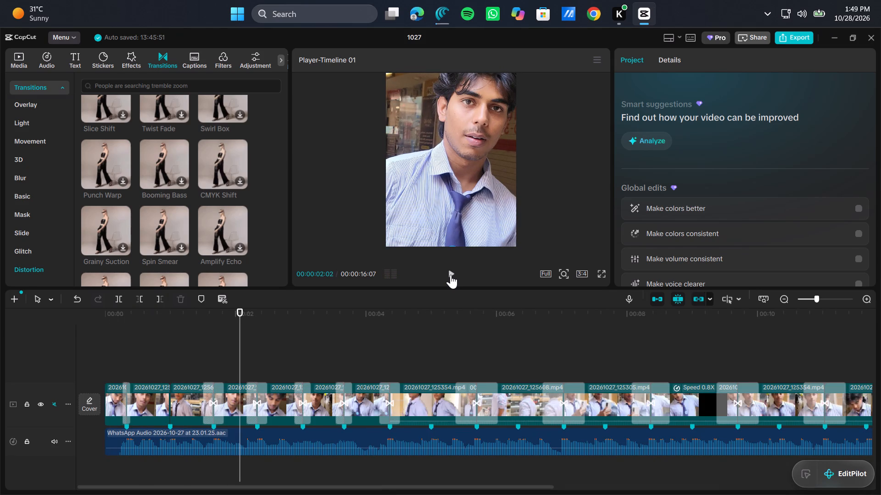
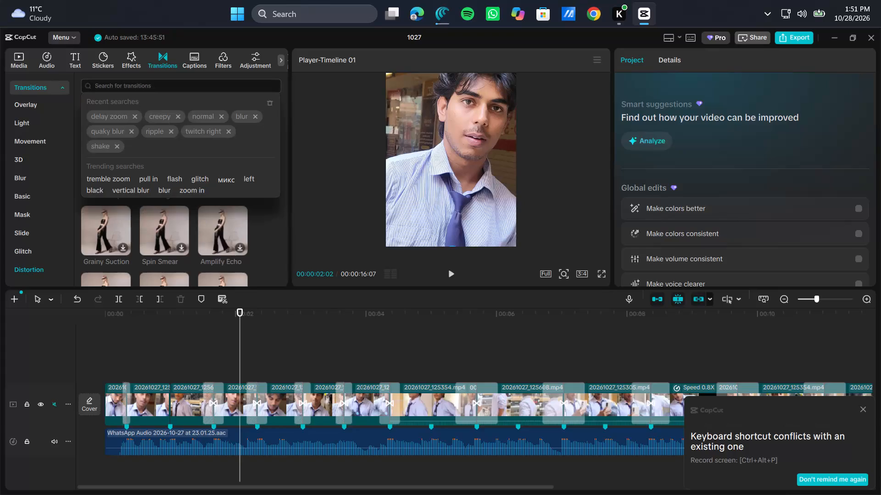
Search the transition library for "warping" and reload the search results.
{"action": "type", "text": "wa"}
{"action": "key", "text": "r"}
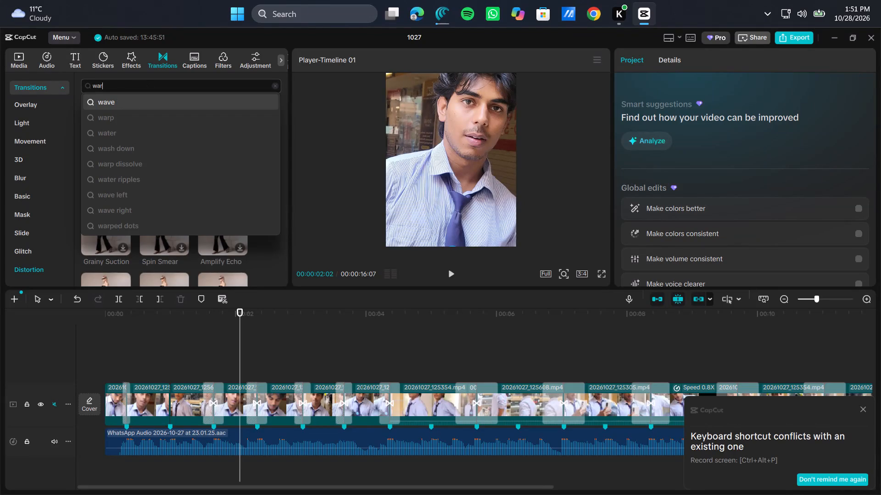
{"action": "type", "text": "ping"}
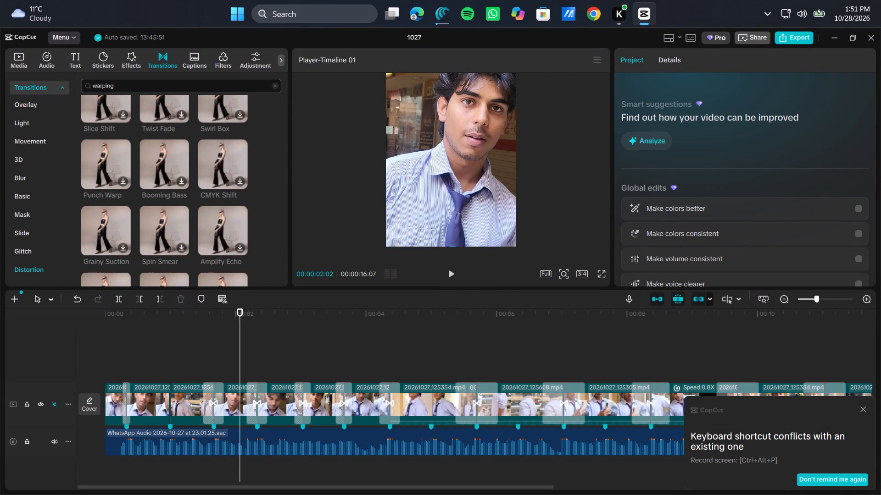
{"action": "key", "text": "Return"}
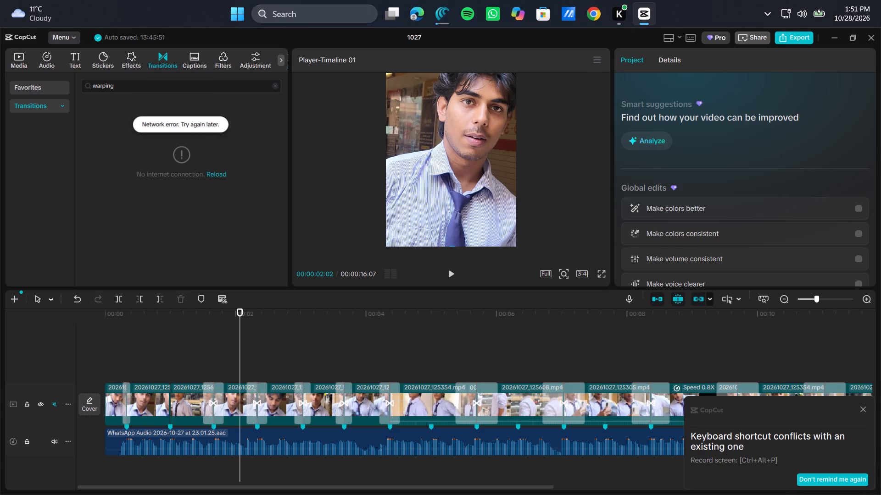
{"action": "left_click", "coordinate": [217, 174]}
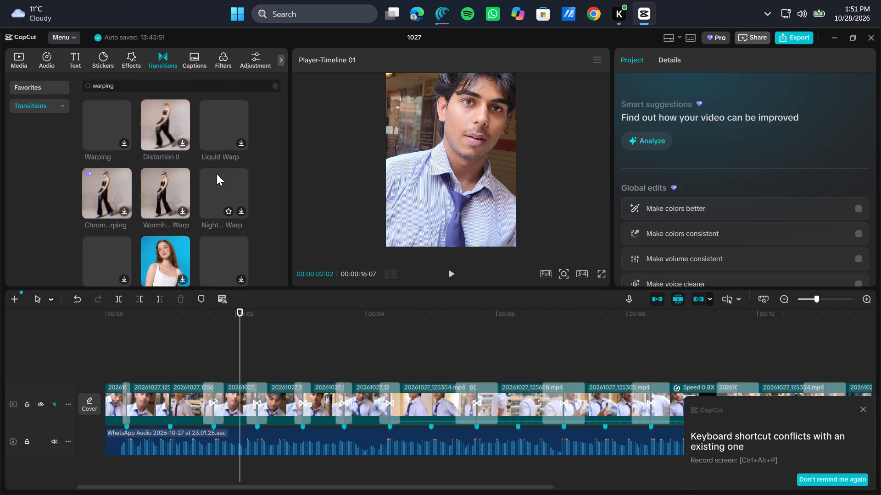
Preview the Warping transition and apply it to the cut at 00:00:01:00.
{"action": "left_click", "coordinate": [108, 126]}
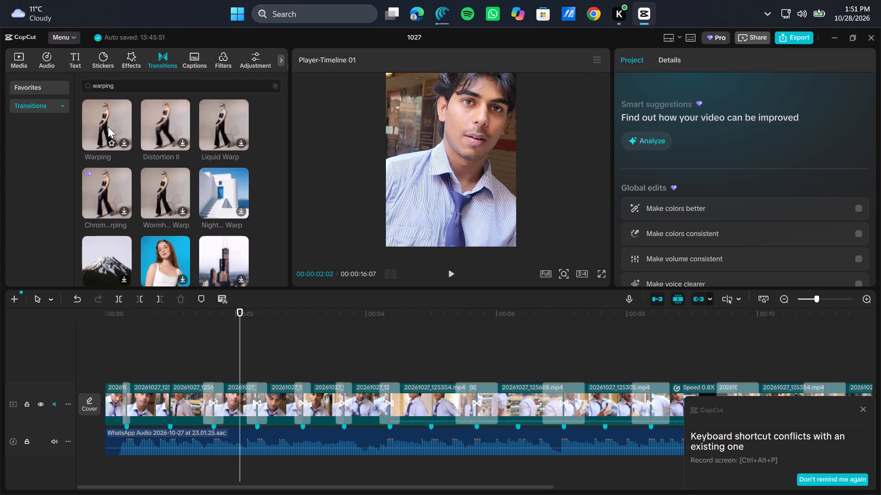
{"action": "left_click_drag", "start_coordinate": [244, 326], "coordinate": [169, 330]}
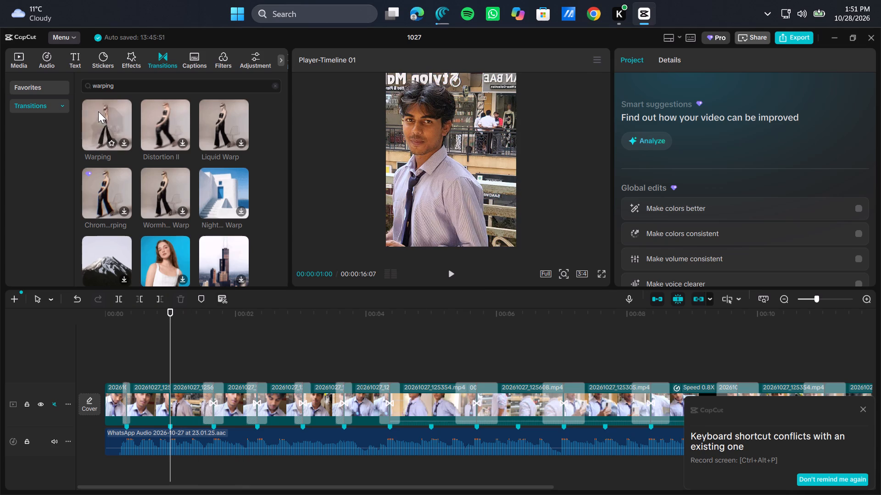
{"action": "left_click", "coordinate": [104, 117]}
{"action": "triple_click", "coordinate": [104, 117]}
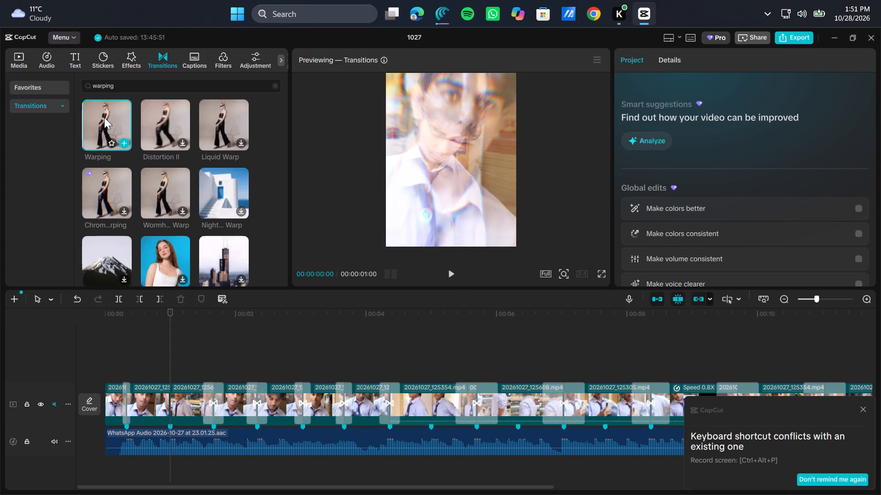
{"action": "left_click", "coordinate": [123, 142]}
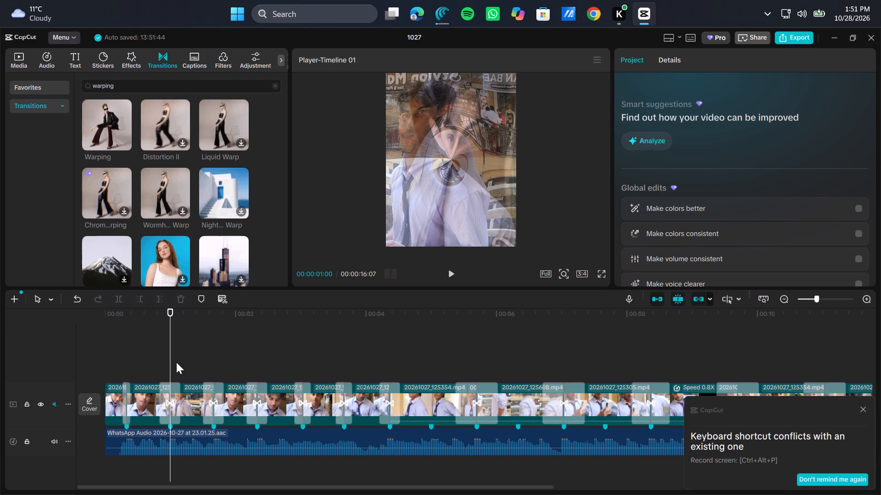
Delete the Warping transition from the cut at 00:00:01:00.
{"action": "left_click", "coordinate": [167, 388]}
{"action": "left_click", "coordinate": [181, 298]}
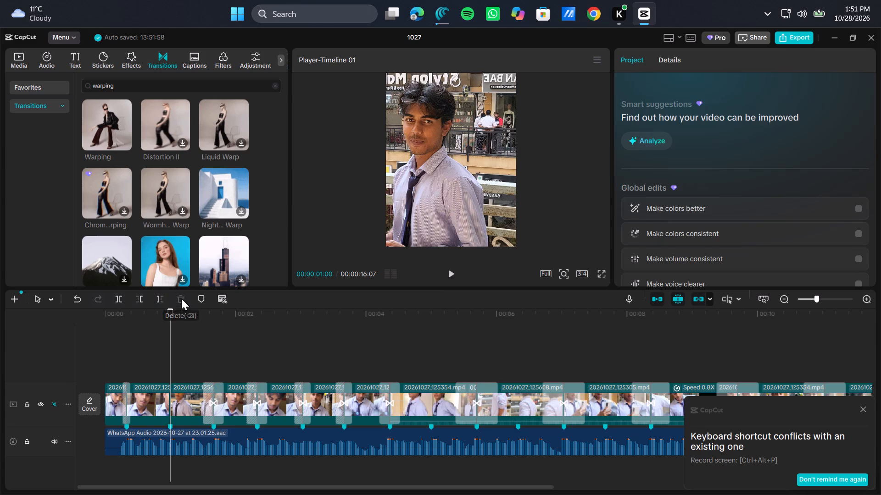
Preview the Distortion II transition and apply it to the cut at 00:00:01:00.
{"action": "triple_click", "coordinate": [164, 120]}
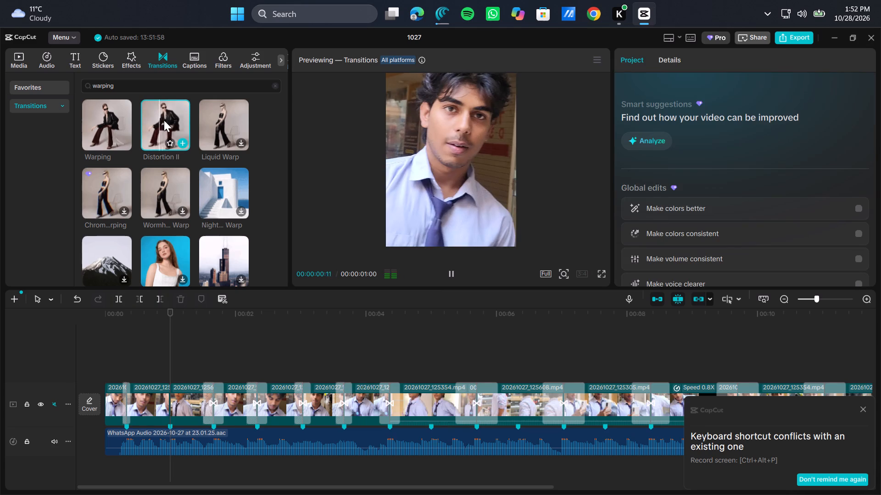
{"action": "left_click", "coordinate": [181, 144]}
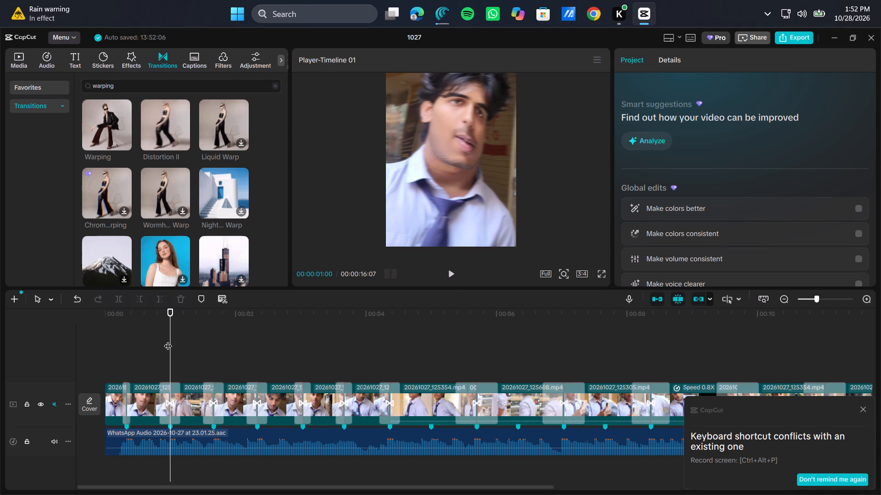
Play the edit from 00:00:00:00 to review the Distortion II transition at the second cut.
{"action": "left_click_drag", "start_coordinate": [168, 340], "coordinate": [162, 342]}
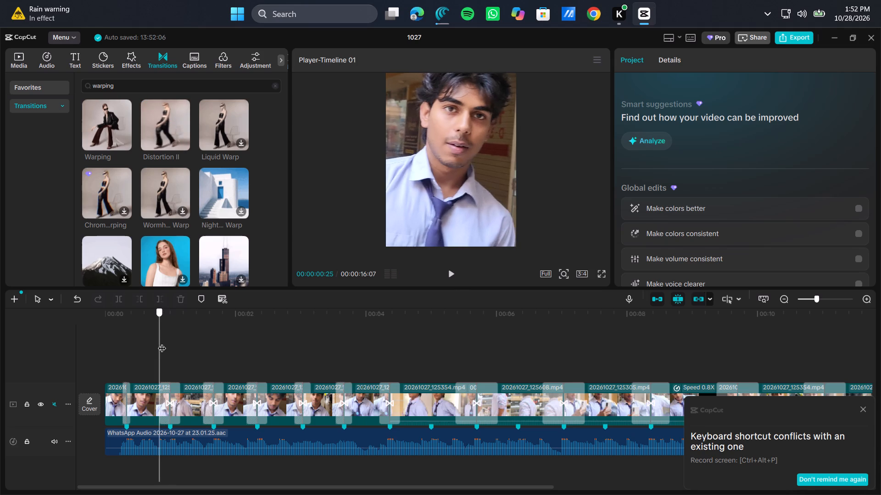
{"action": "left_click_drag", "start_coordinate": [162, 342], "coordinate": [63, 361]}
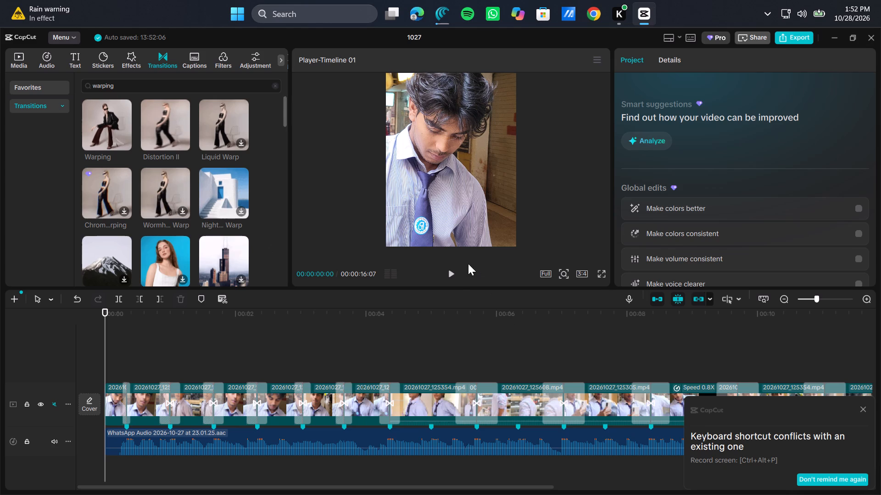
{"action": "left_click", "coordinate": [453, 274]}
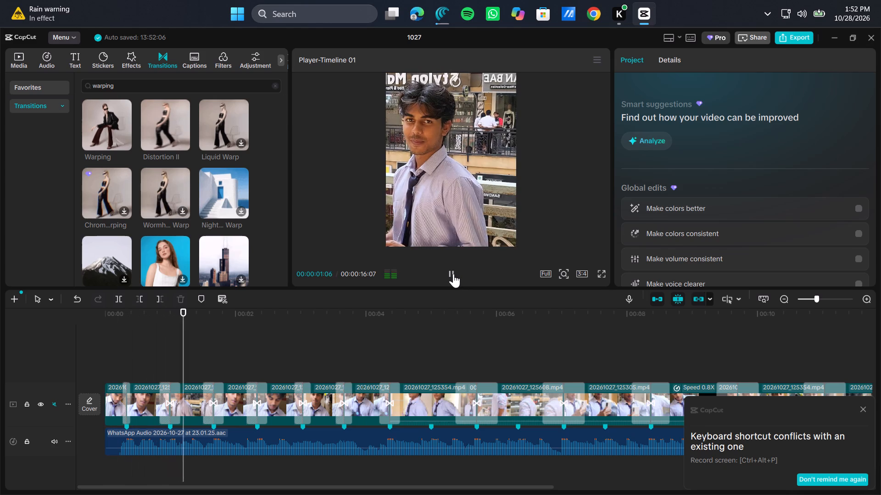